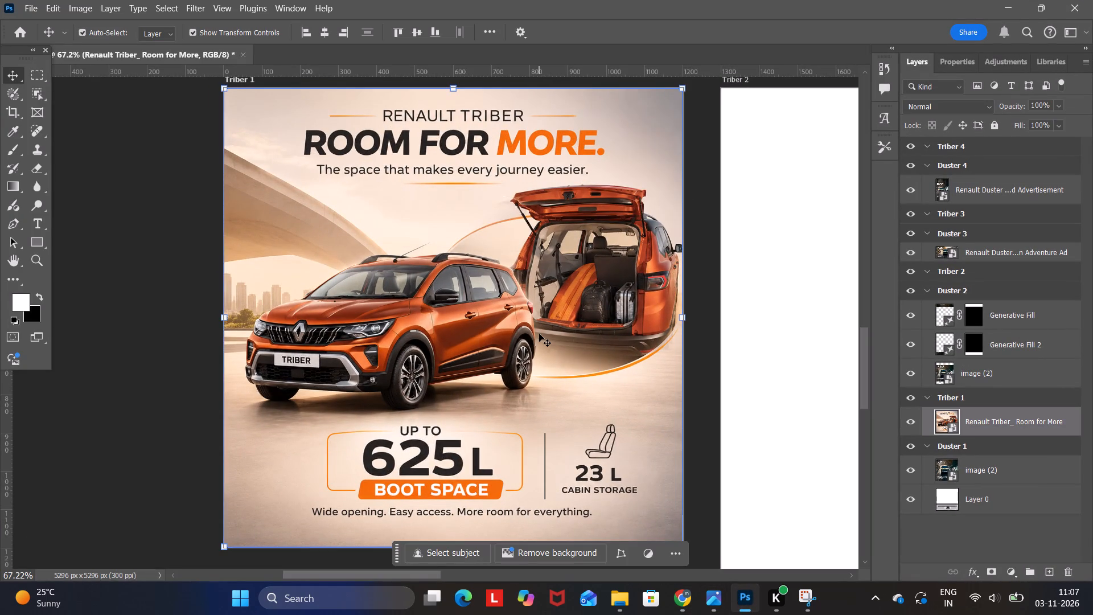
key("Delete")
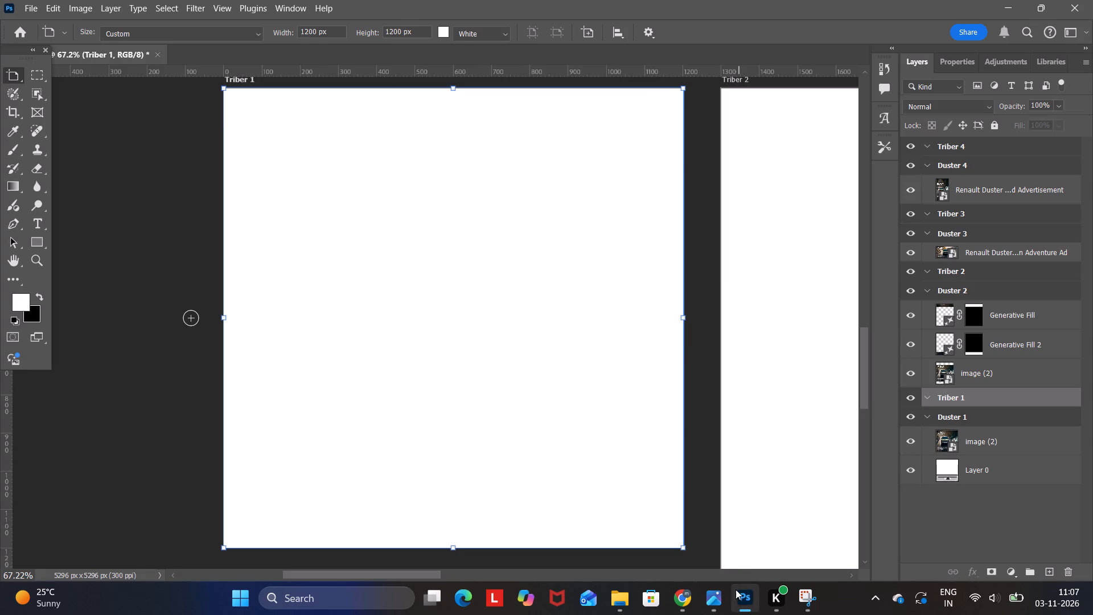
left_click(735, 589)
left_click_drag(555, 392, 747, 603)
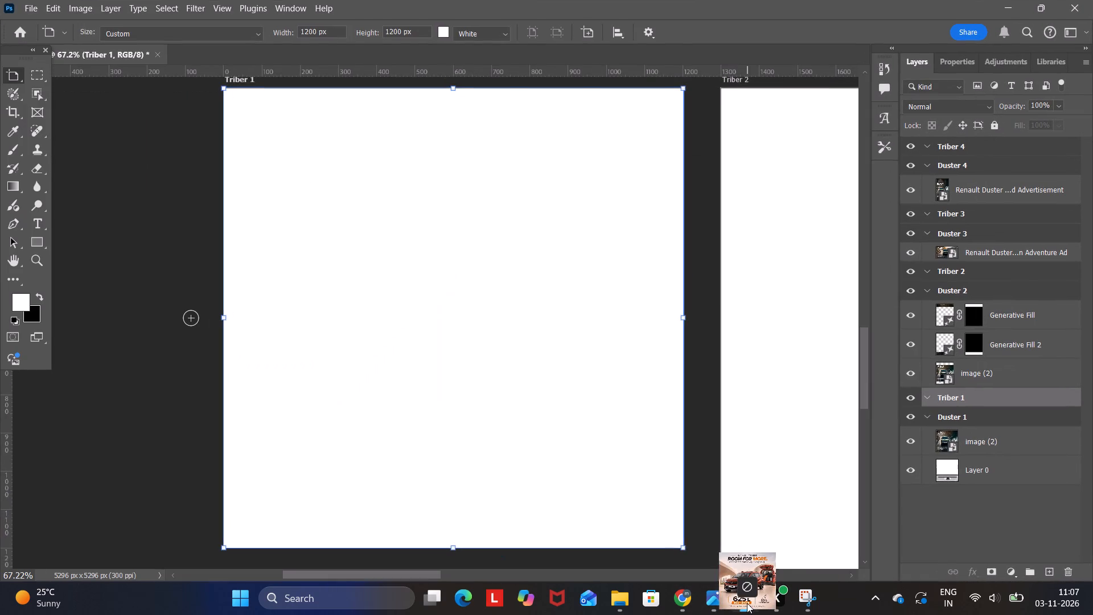
left_click_drag(747, 603, 498, 348)
left_click(540, 547)
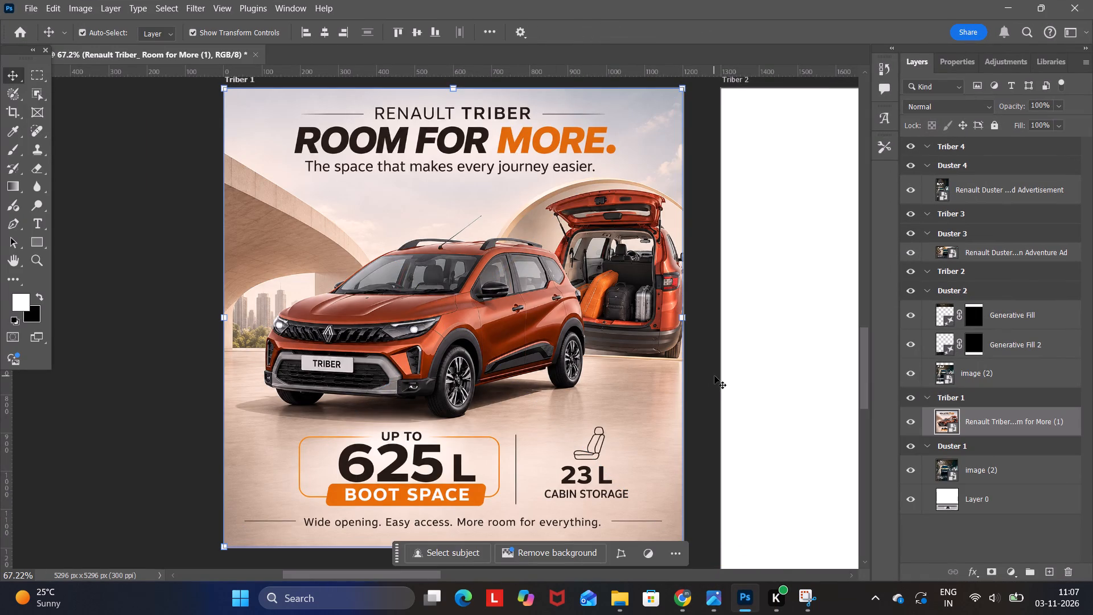
left_click(716, 371)
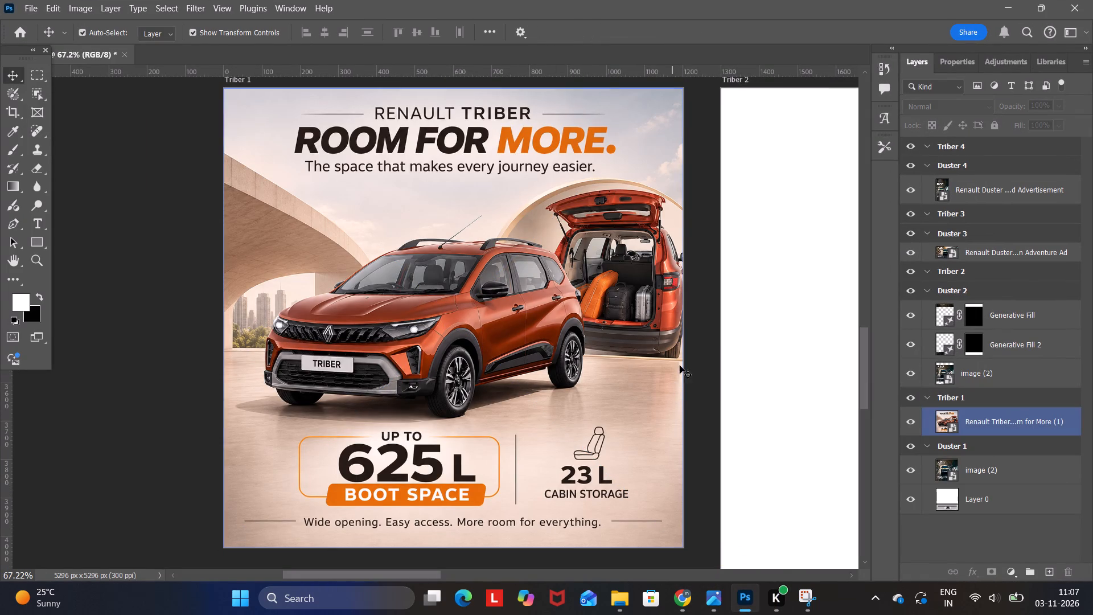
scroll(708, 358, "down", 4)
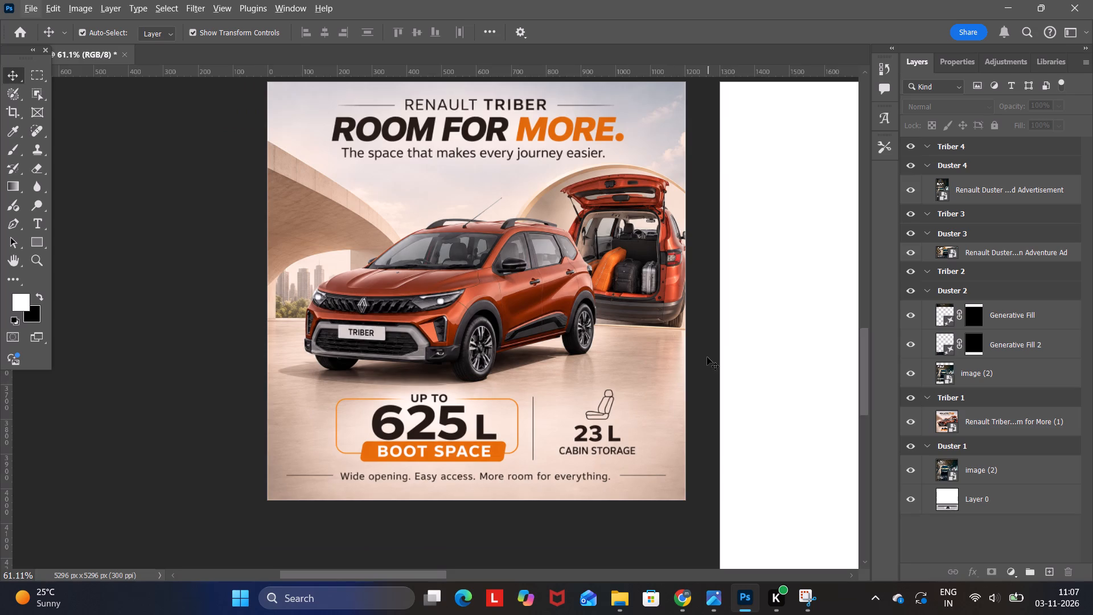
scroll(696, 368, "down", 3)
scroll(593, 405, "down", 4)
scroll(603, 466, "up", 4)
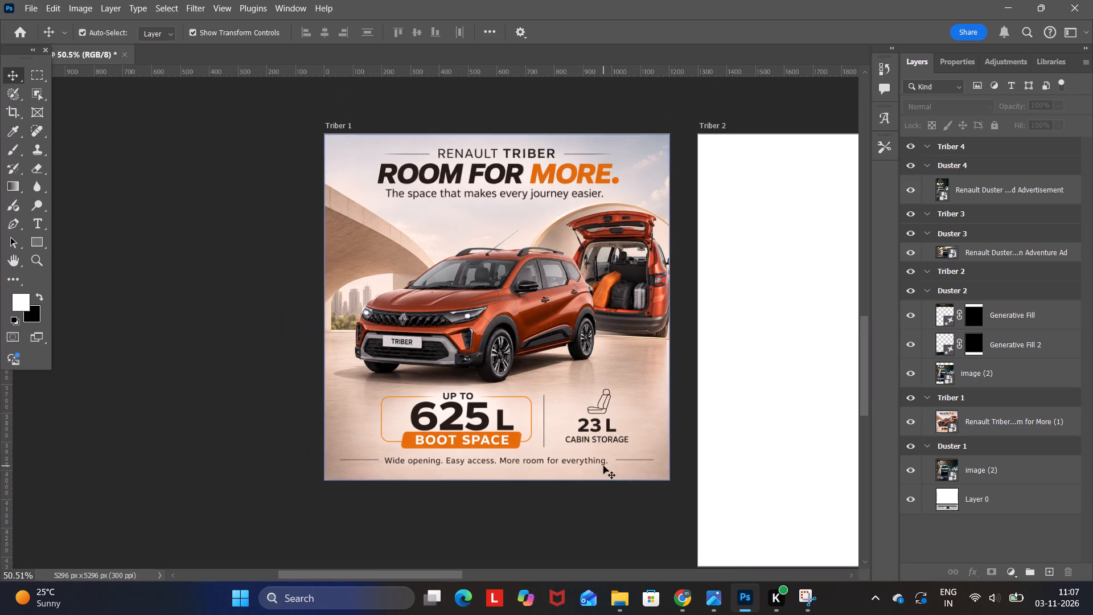
Copy the "Room for More" ad image from the Triber 1 artboard and paste it onto the Triber 2 artboard.
left_click(552, 372)
key("ctrl+c")
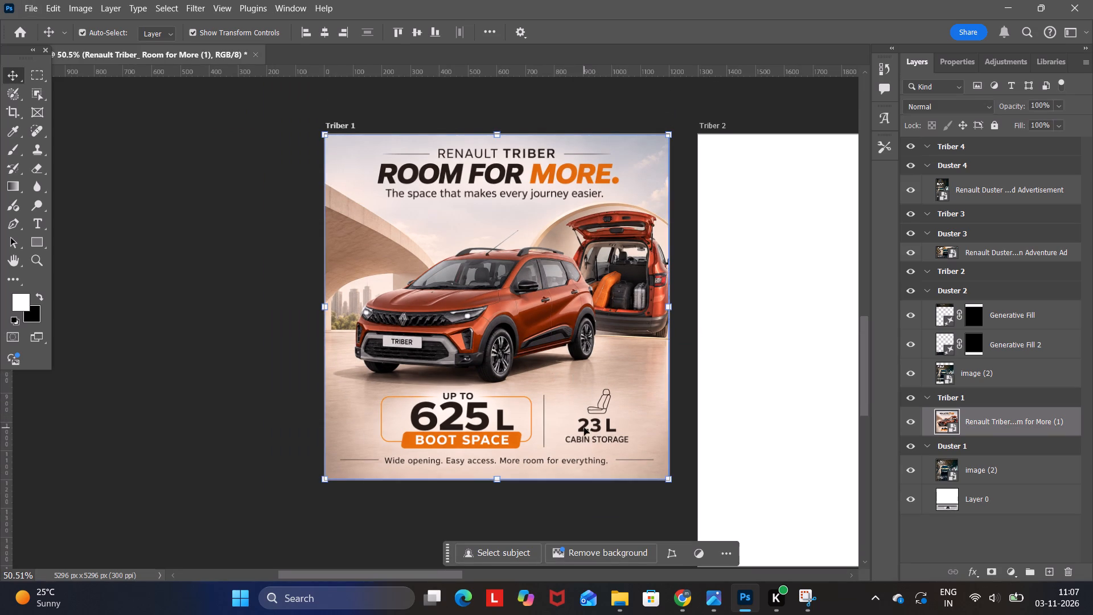
left_click_drag(454, 571, 524, 576)
scroll(521, 454, "down", 5)
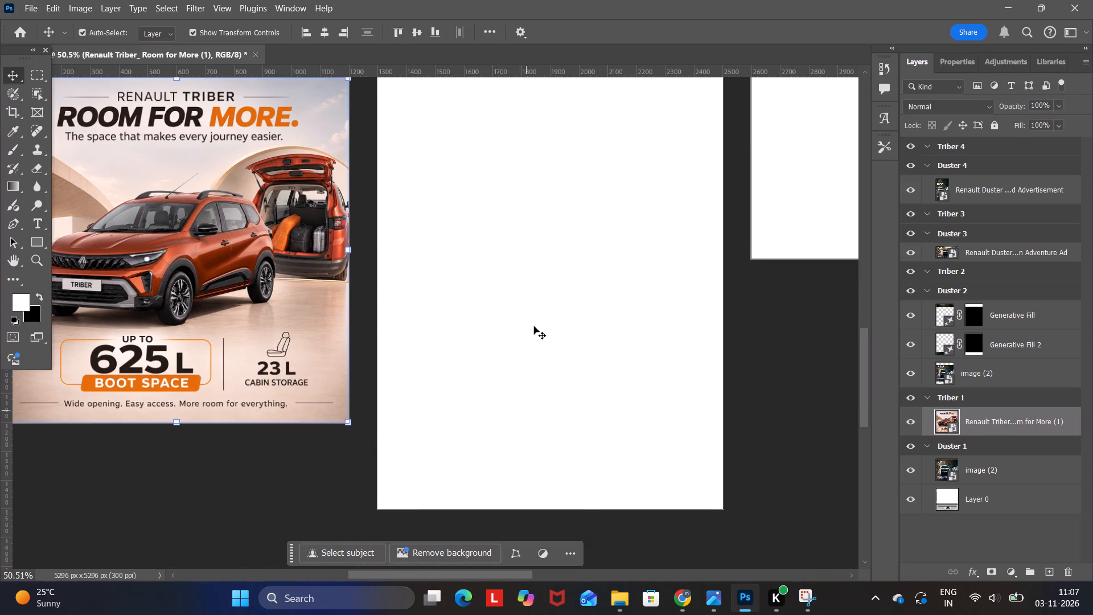
left_click(535, 319)
key("ctrl+v")
left_click(718, 331)
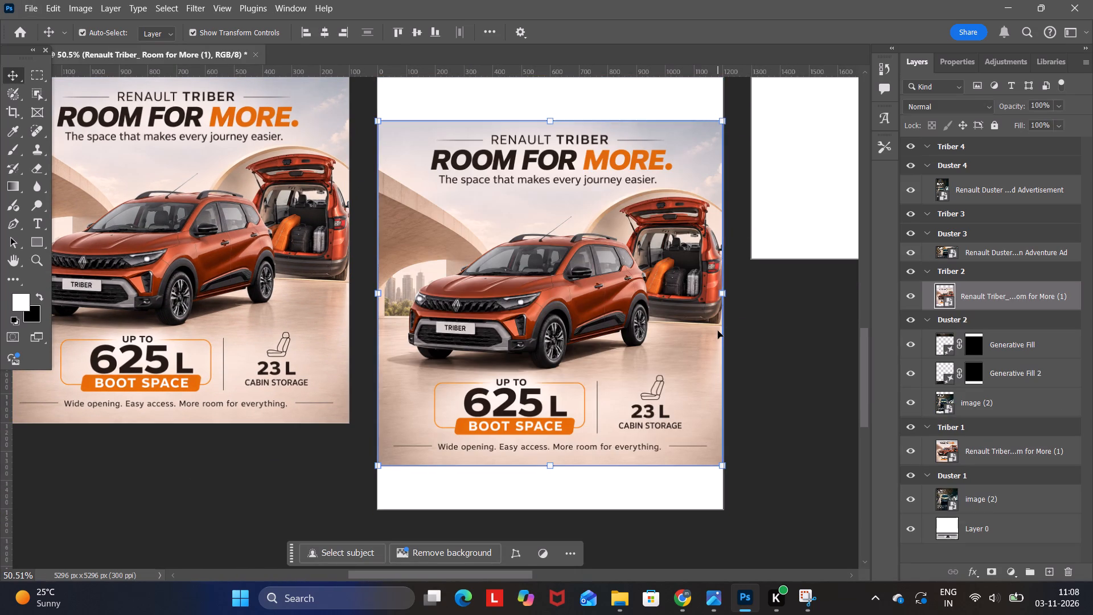
left_click(753, 323)
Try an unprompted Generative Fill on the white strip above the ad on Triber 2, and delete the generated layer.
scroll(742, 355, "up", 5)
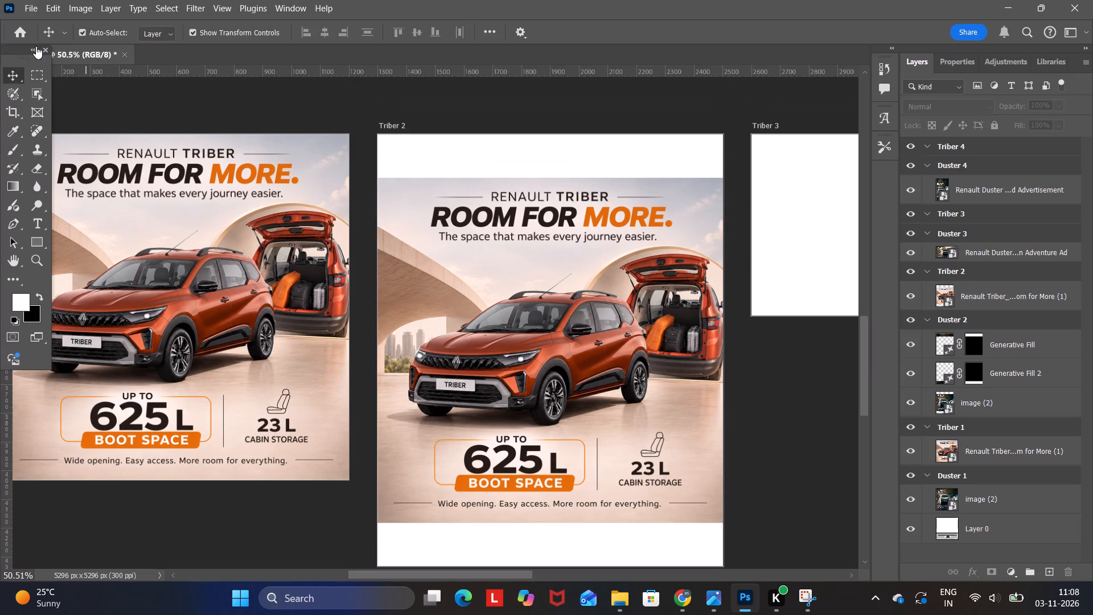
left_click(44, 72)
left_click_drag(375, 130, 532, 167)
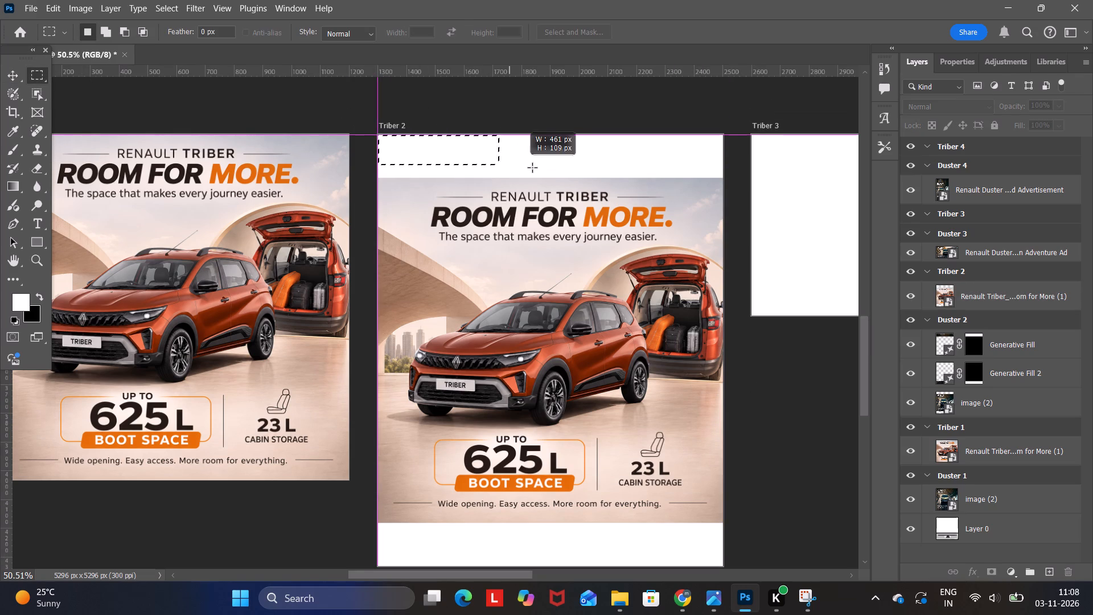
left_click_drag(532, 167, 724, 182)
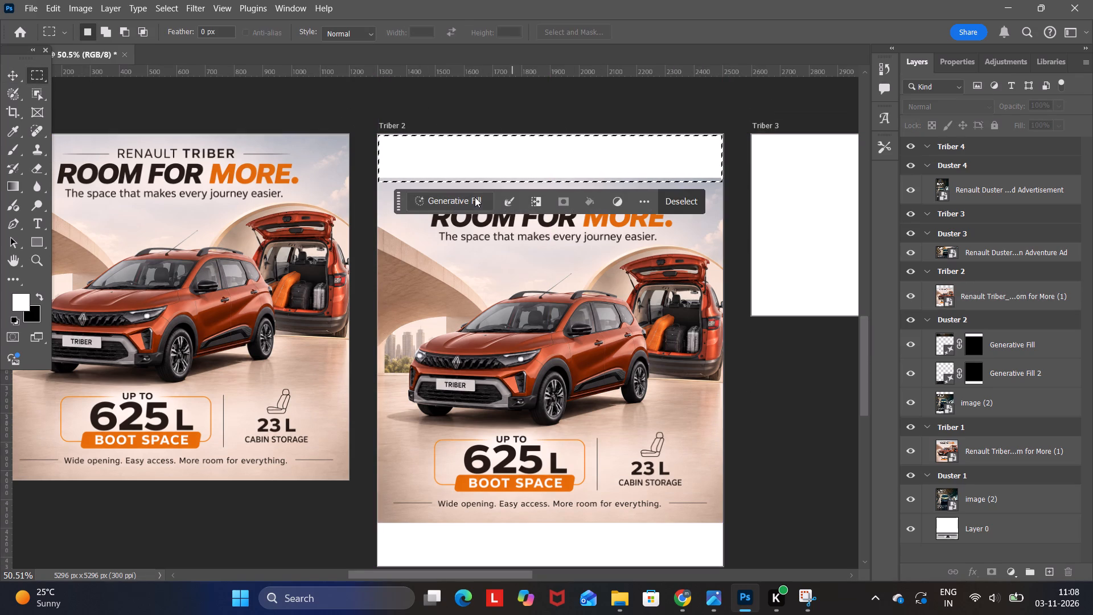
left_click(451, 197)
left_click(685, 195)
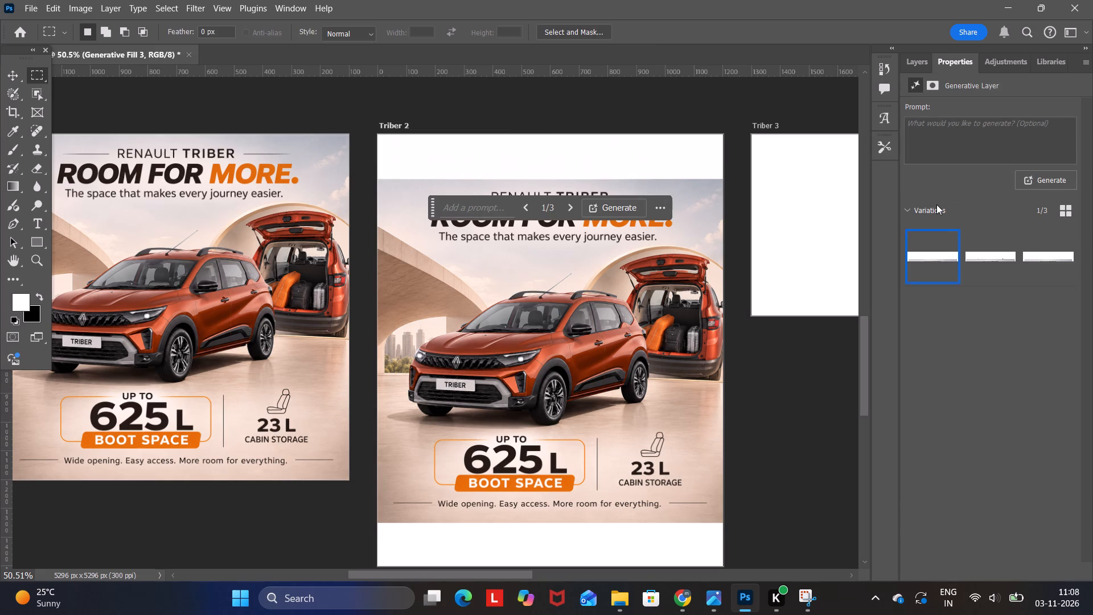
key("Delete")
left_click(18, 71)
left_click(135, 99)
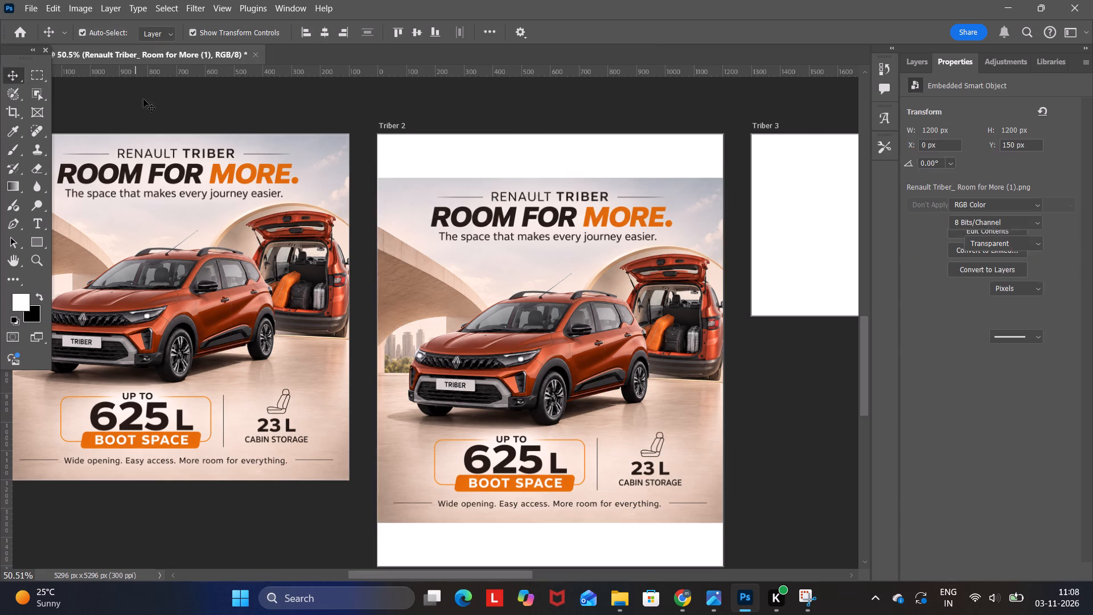
Enlarge the ad image on Triber 2 proportionally to about 1213 px, keeping its upper-right corner in place.
scroll(531, 309, "down", 6)
left_click(556, 323)
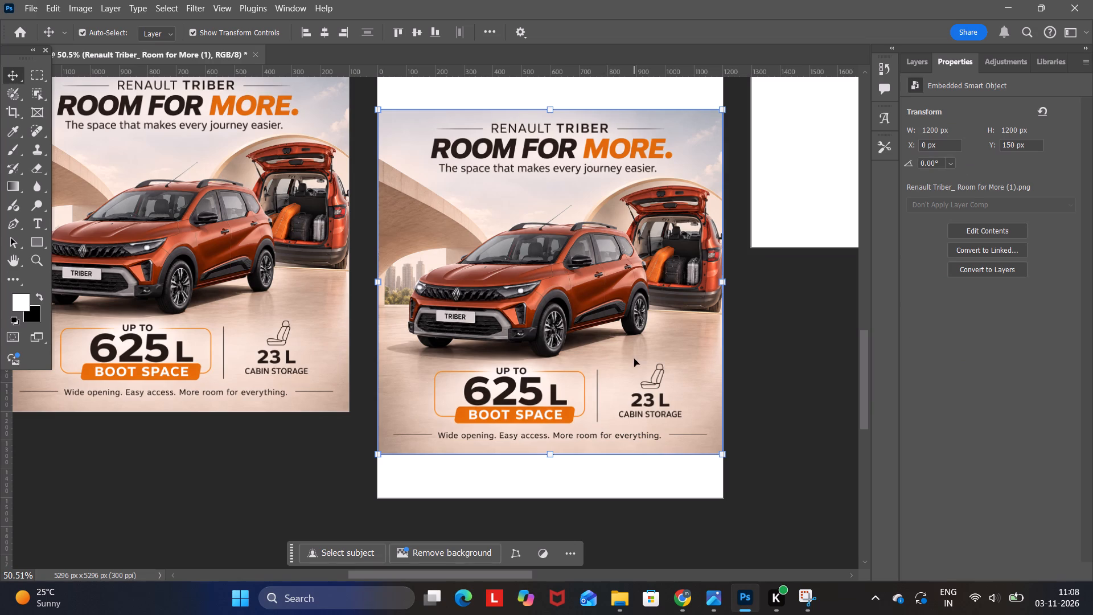
left_click_drag(373, 452, 369, 457, "shift")
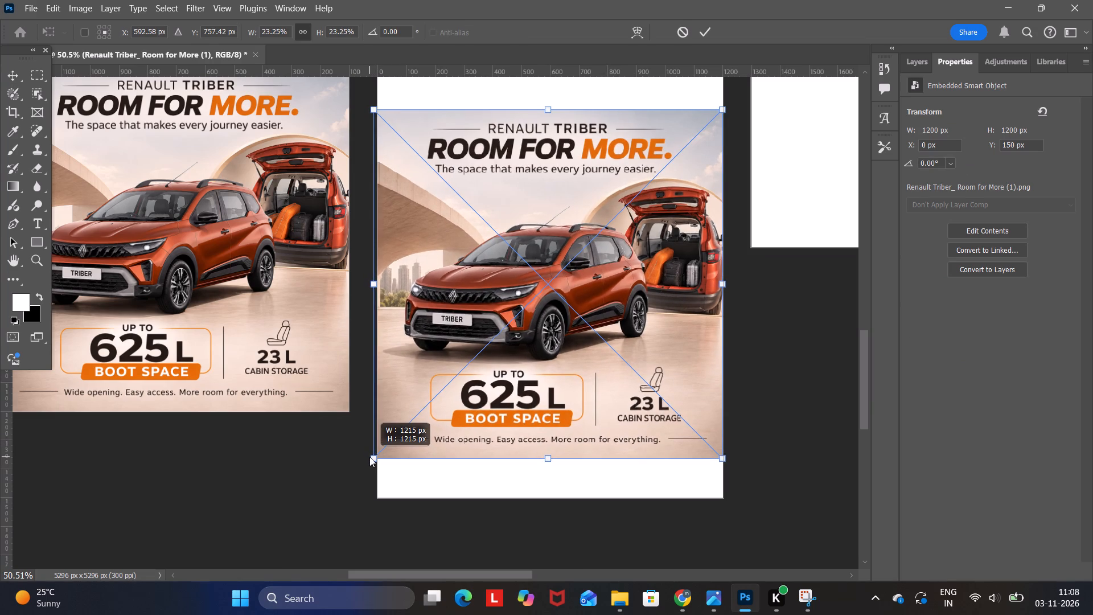
left_click_drag(369, 457, 371, 457, "shift")
left_click(628, 494)
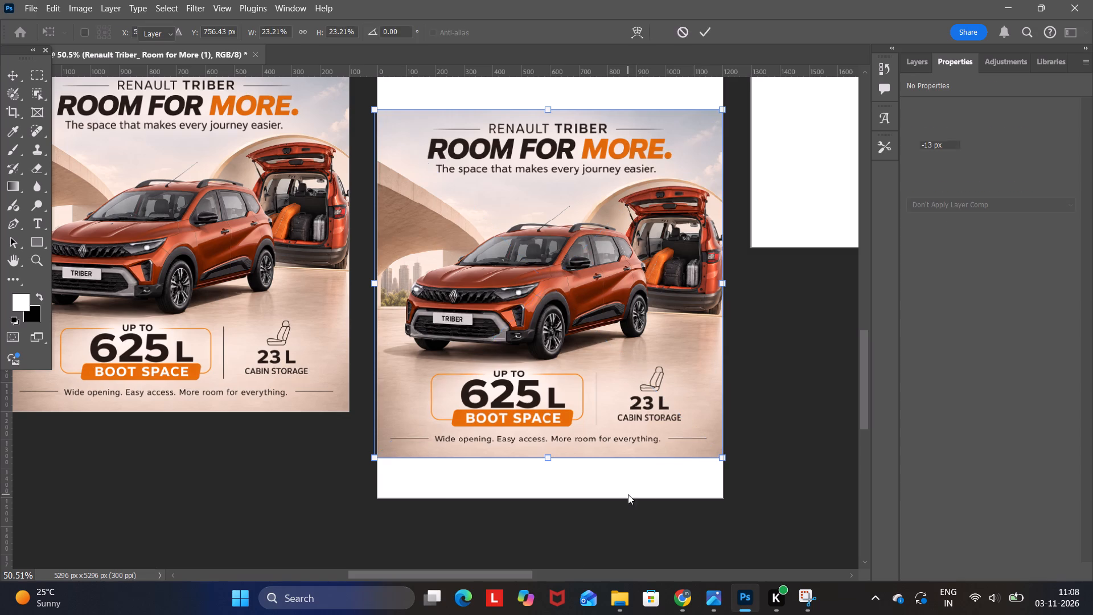
left_click(753, 403)
left_click(637, 391)
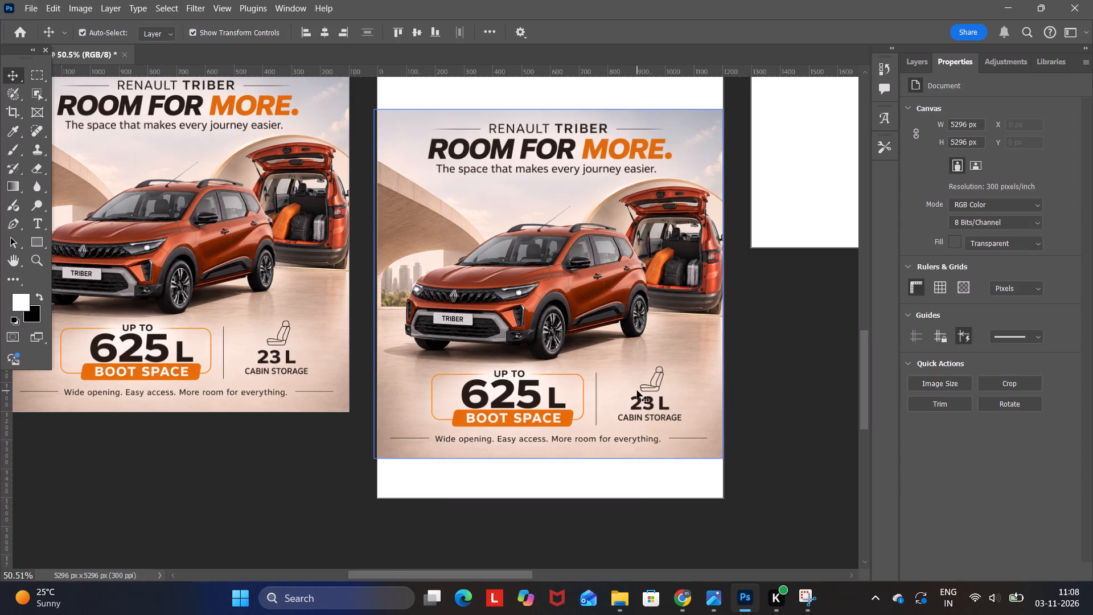
left_click(767, 361)
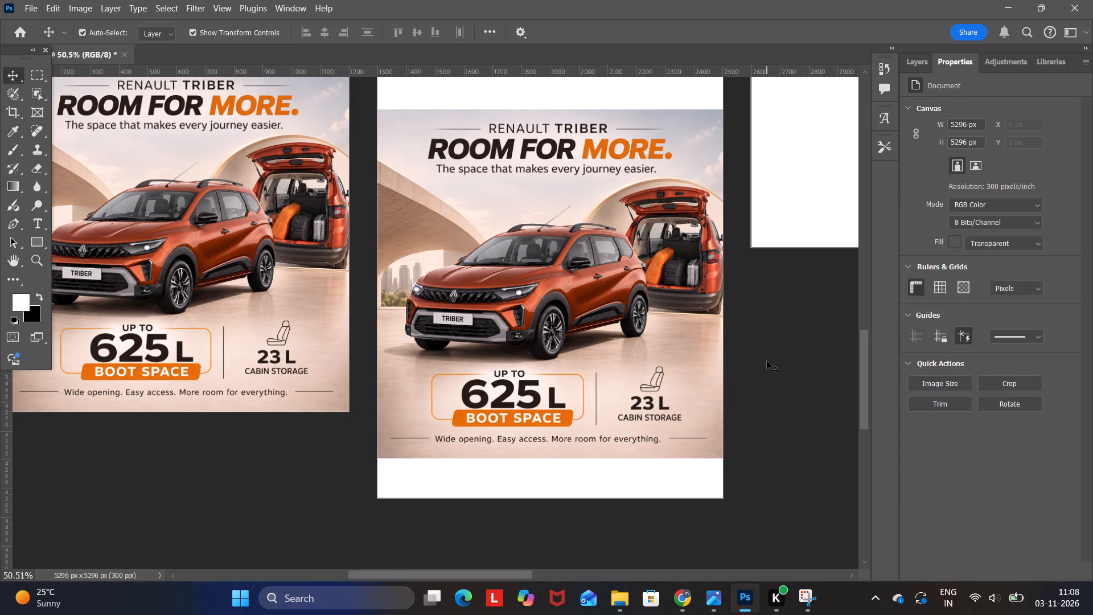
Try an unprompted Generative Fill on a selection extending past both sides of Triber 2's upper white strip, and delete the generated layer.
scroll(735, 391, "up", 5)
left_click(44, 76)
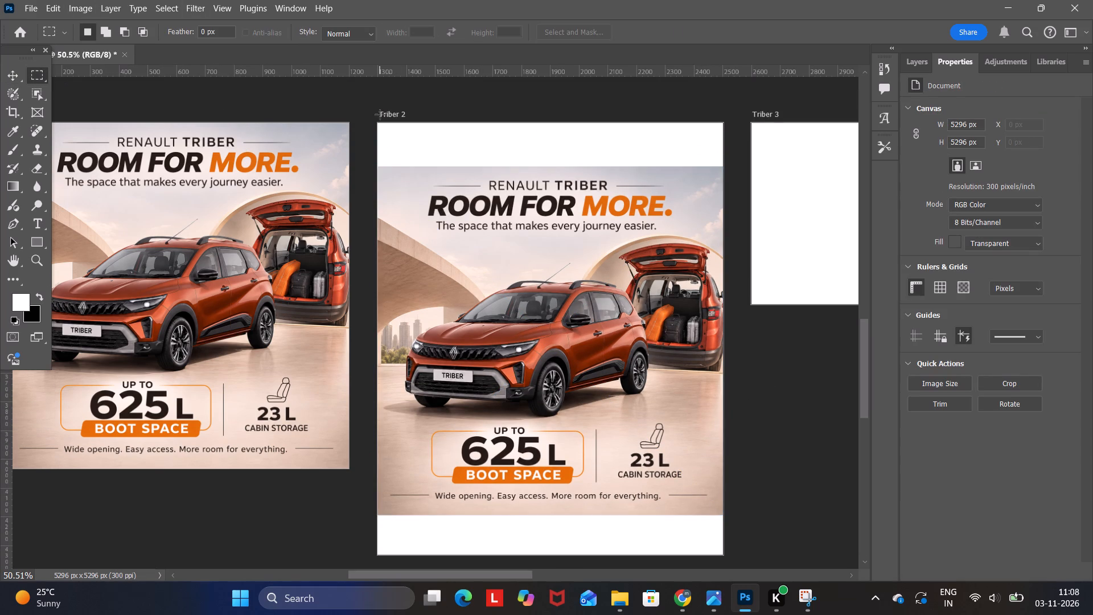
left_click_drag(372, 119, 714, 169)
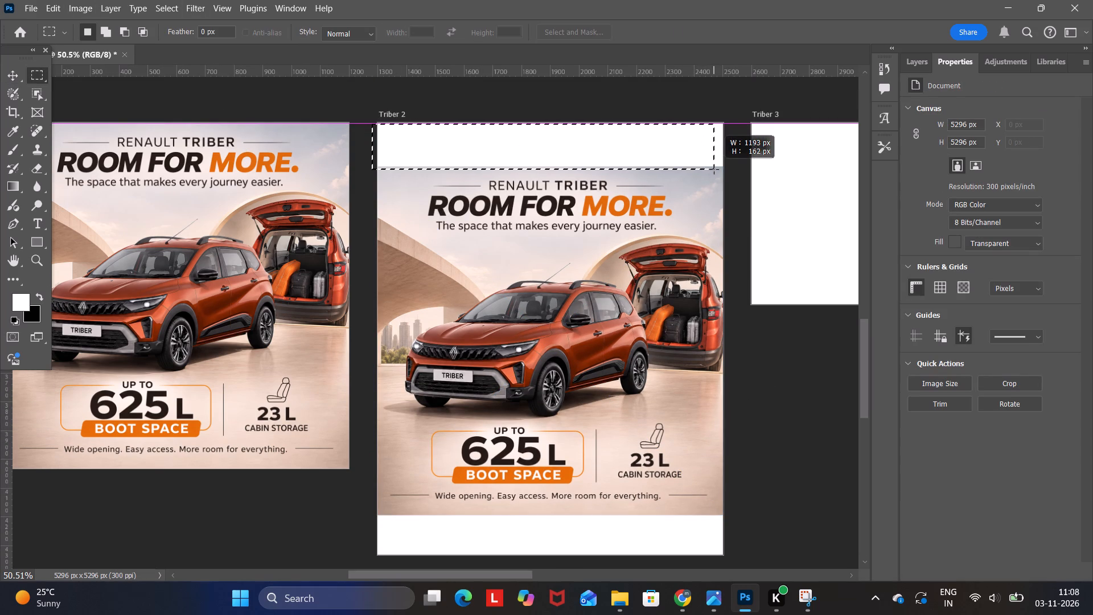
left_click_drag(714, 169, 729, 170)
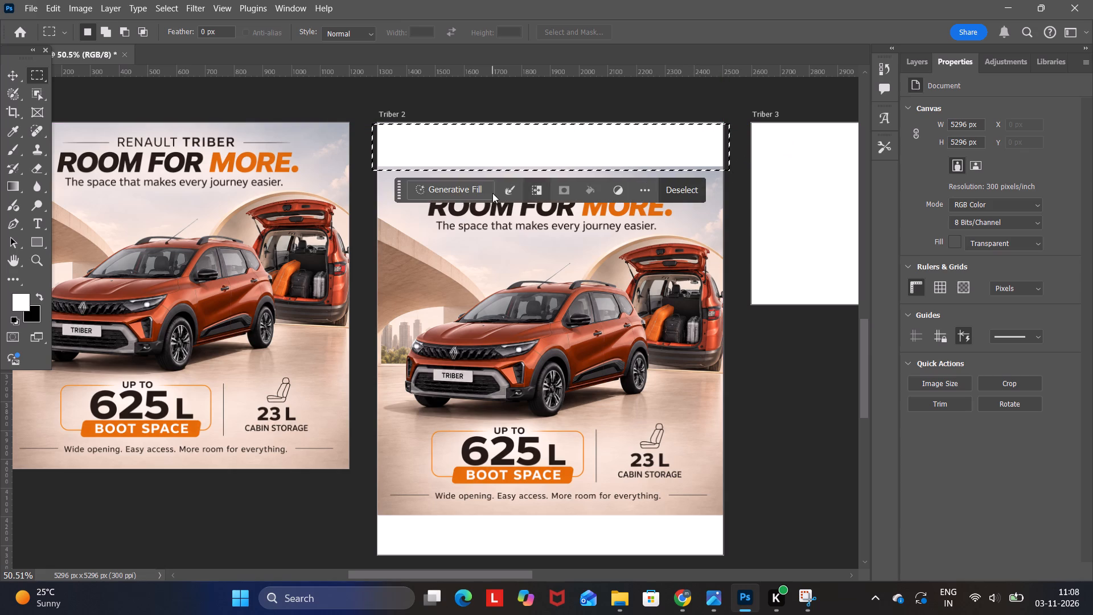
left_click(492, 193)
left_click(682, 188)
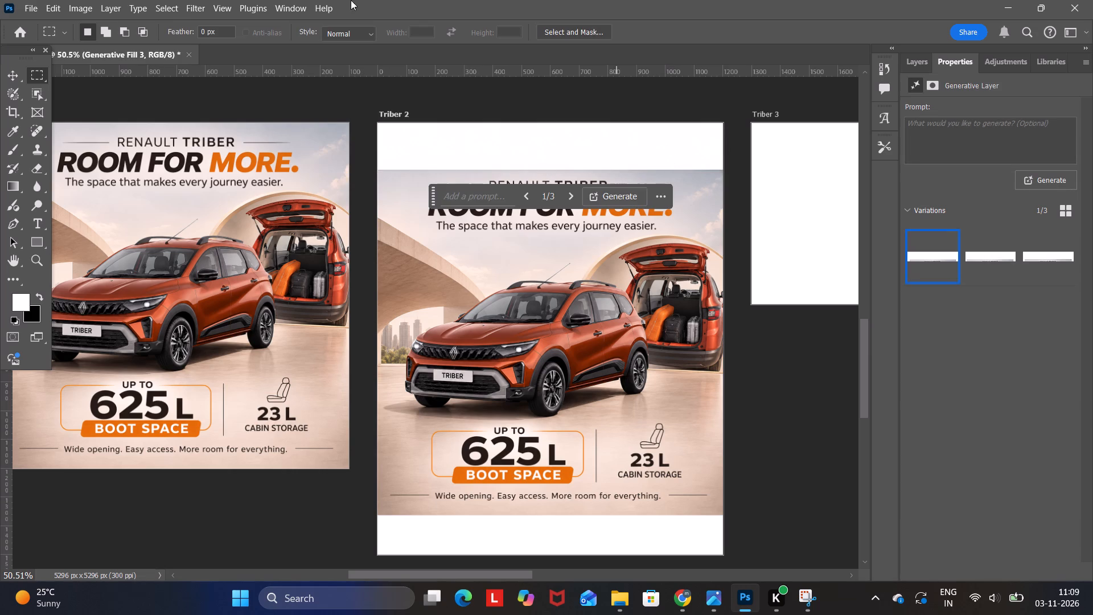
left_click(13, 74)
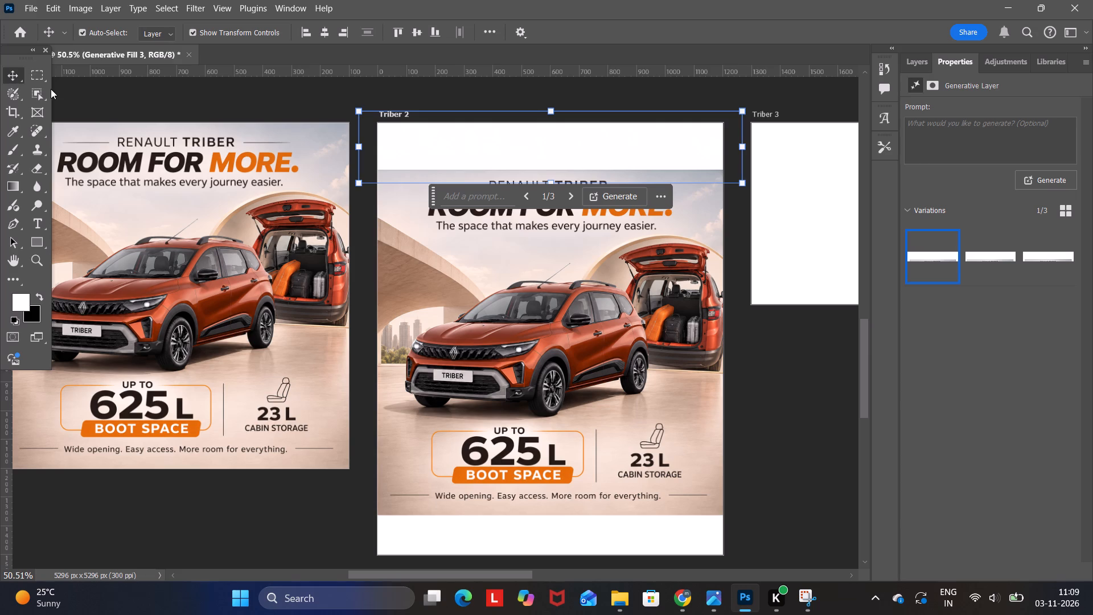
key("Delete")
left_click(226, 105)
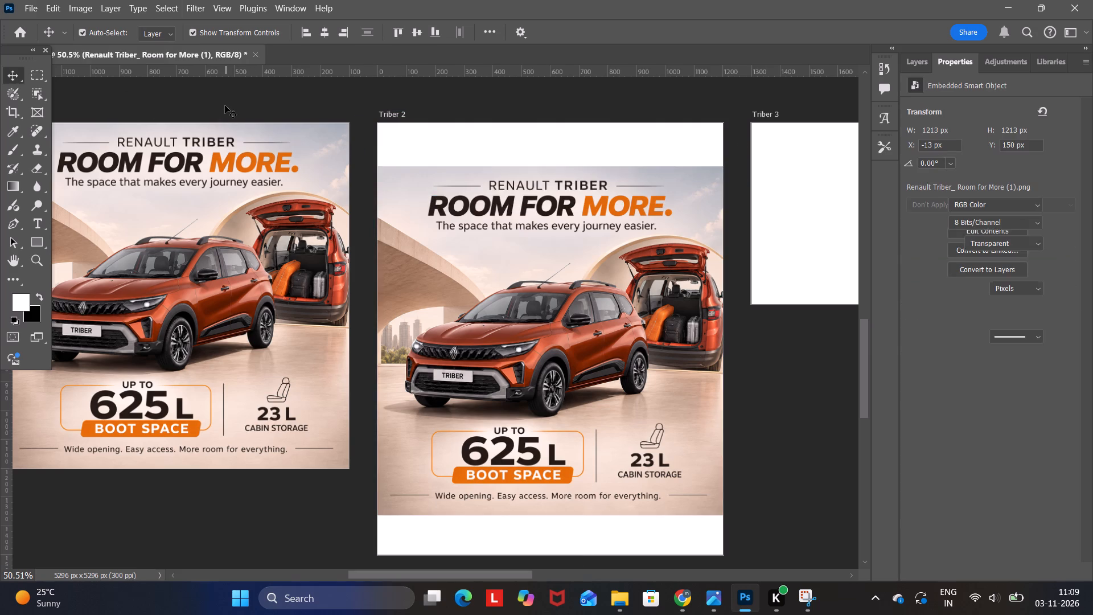
Extend the ad's background over the white strip below it on Triber 2 using Generative Fill without a prompt.
left_click(35, 69)
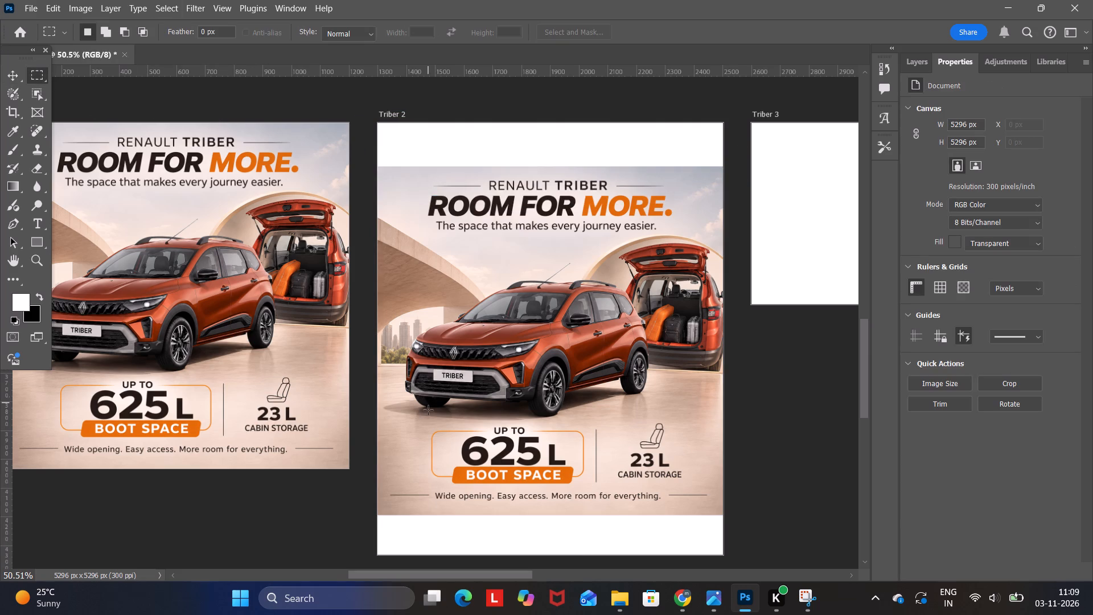
left_click_drag(373, 512, 683, 532)
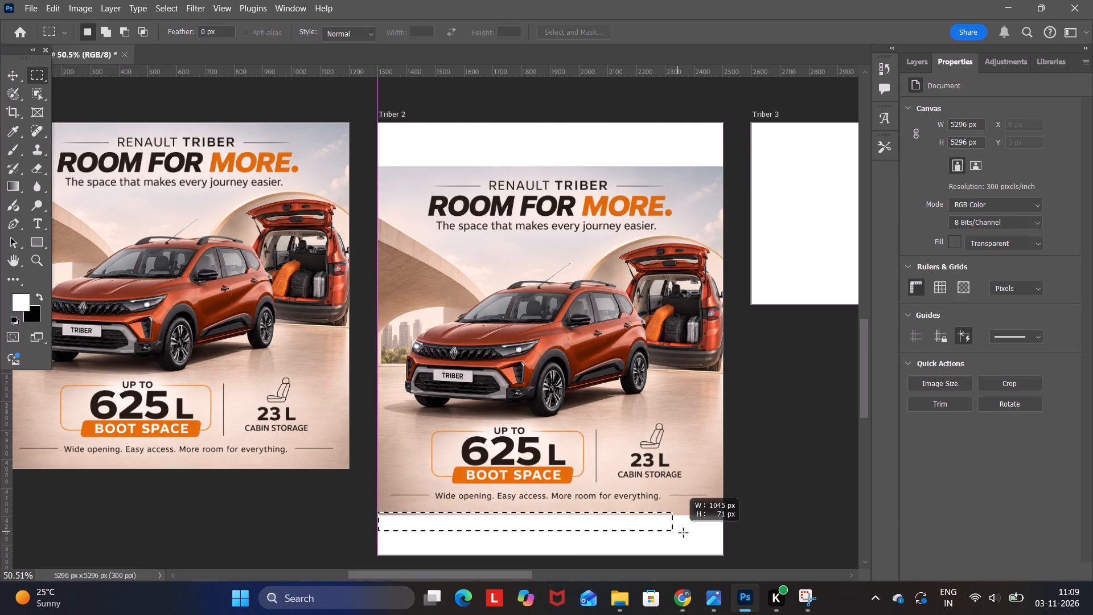
left_click_drag(683, 532, 725, 552)
left_click(467, 490)
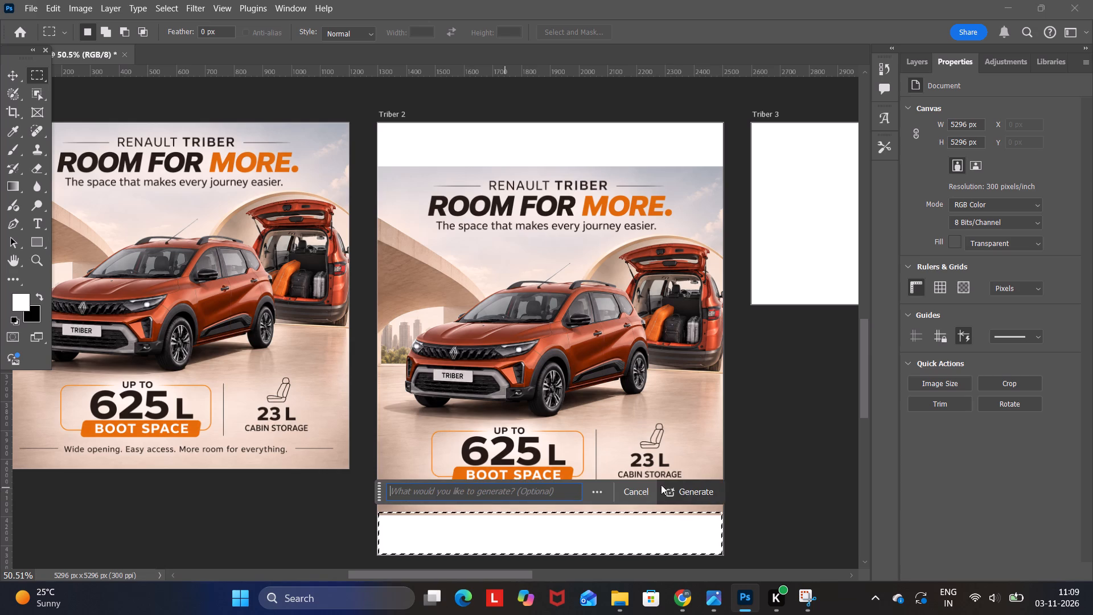
left_click(684, 485)
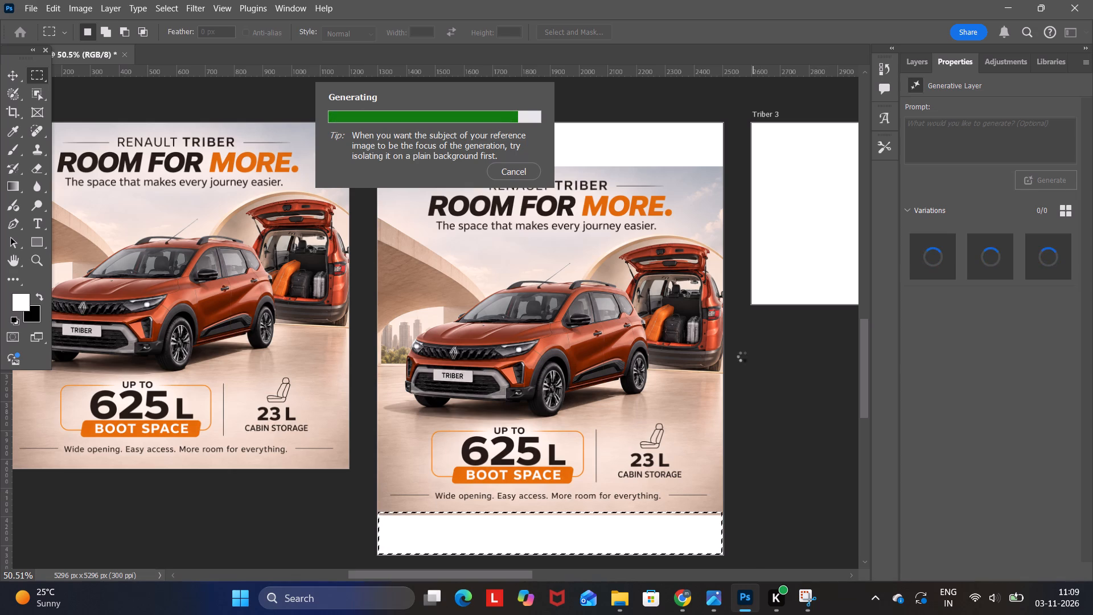
left_click(10, 79)
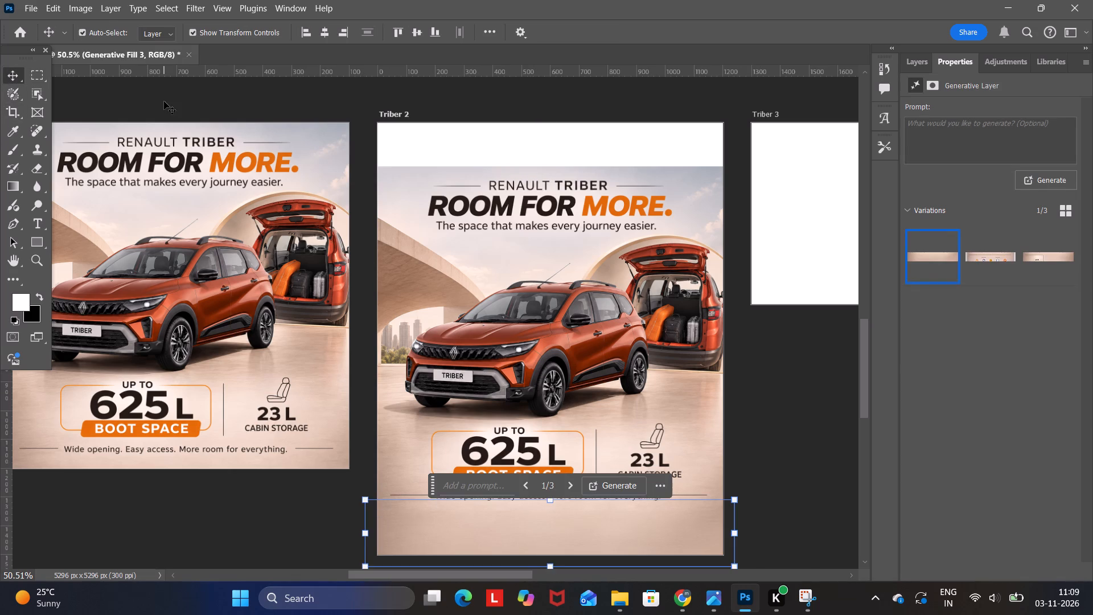
left_click(164, 101)
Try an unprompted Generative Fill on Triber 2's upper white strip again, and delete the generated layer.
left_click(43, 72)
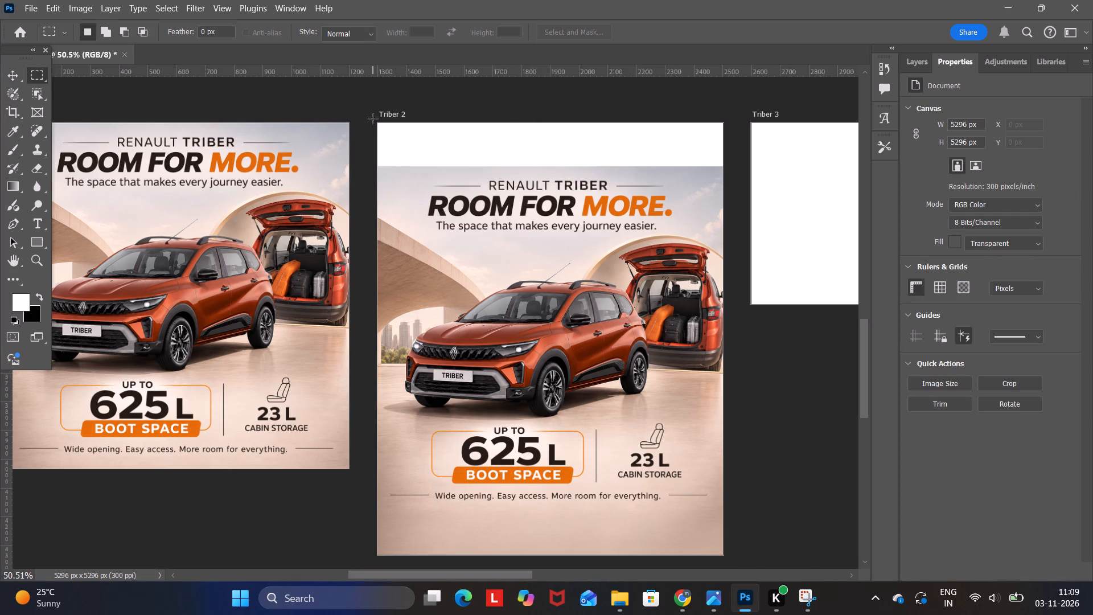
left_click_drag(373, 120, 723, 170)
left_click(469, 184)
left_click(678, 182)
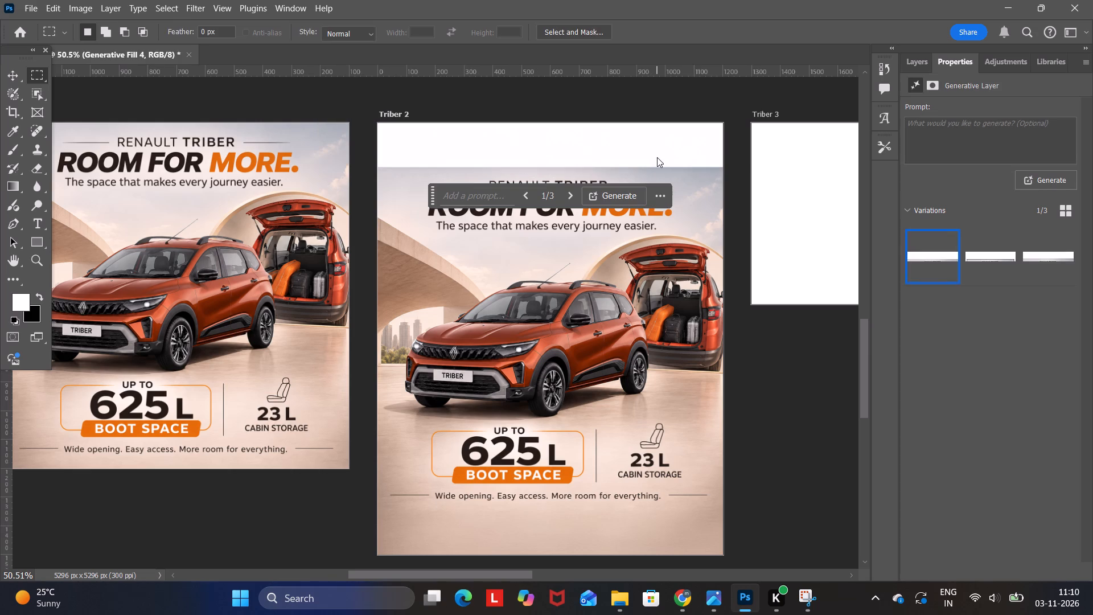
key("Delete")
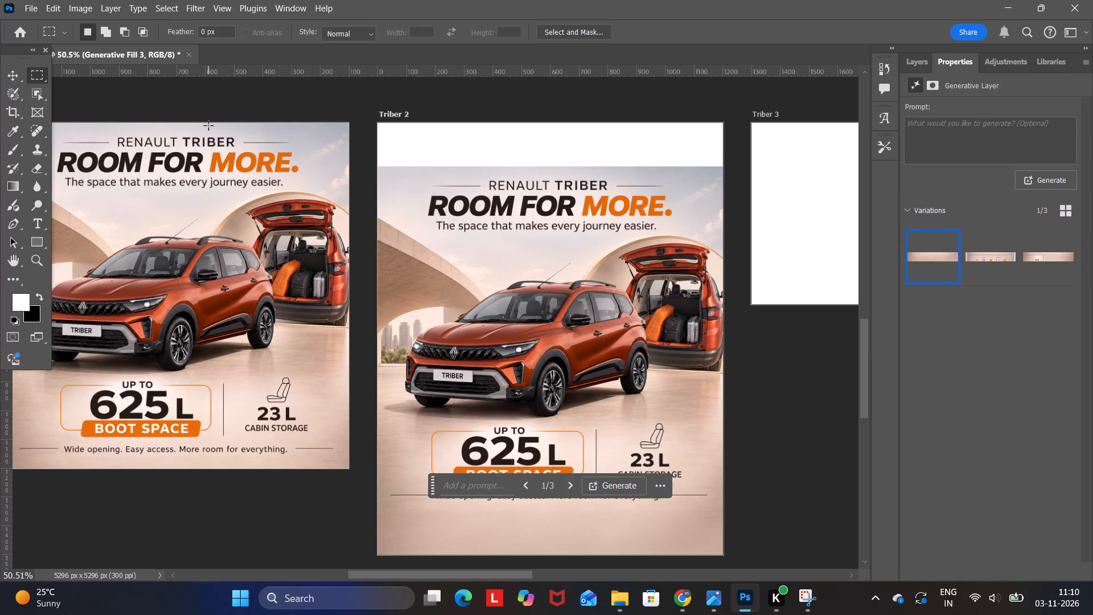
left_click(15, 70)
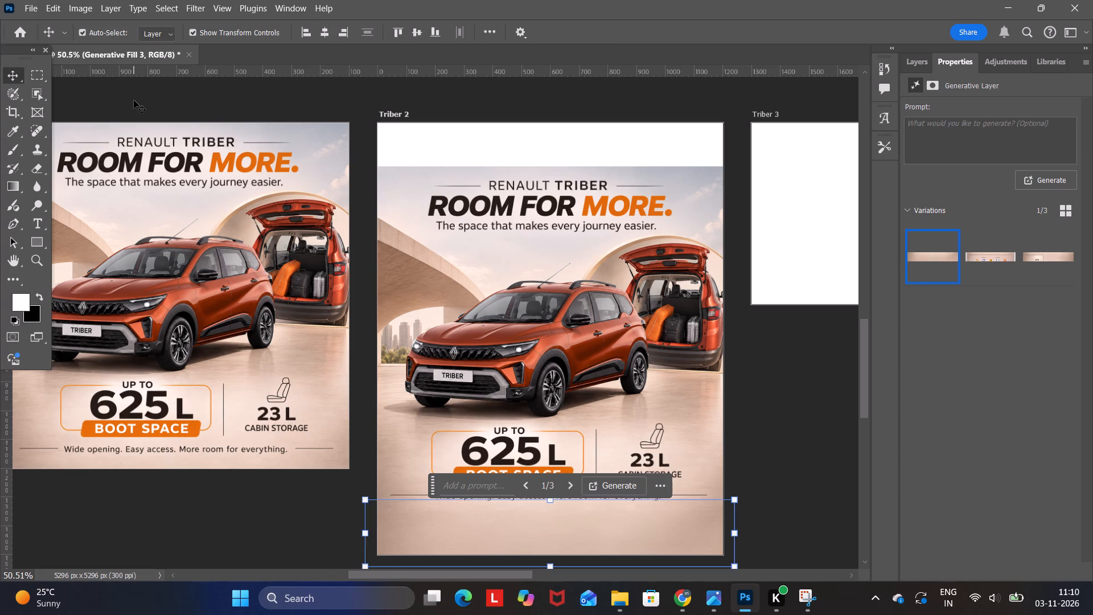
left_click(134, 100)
Generate an unprompted fill for Triber 2's upper white strip, with the selection overlapping slightly more of the ad's top edge.
left_click(24, 73)
left_click(36, 72)
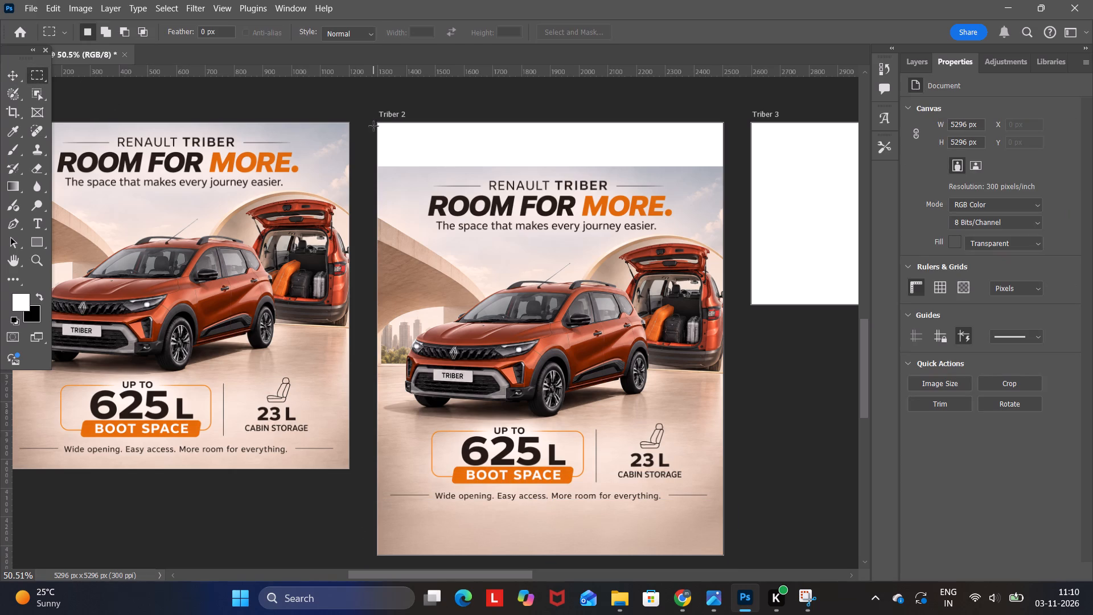
left_click_drag(377, 121, 727, 173)
left_click(453, 181)
left_click(463, 190)
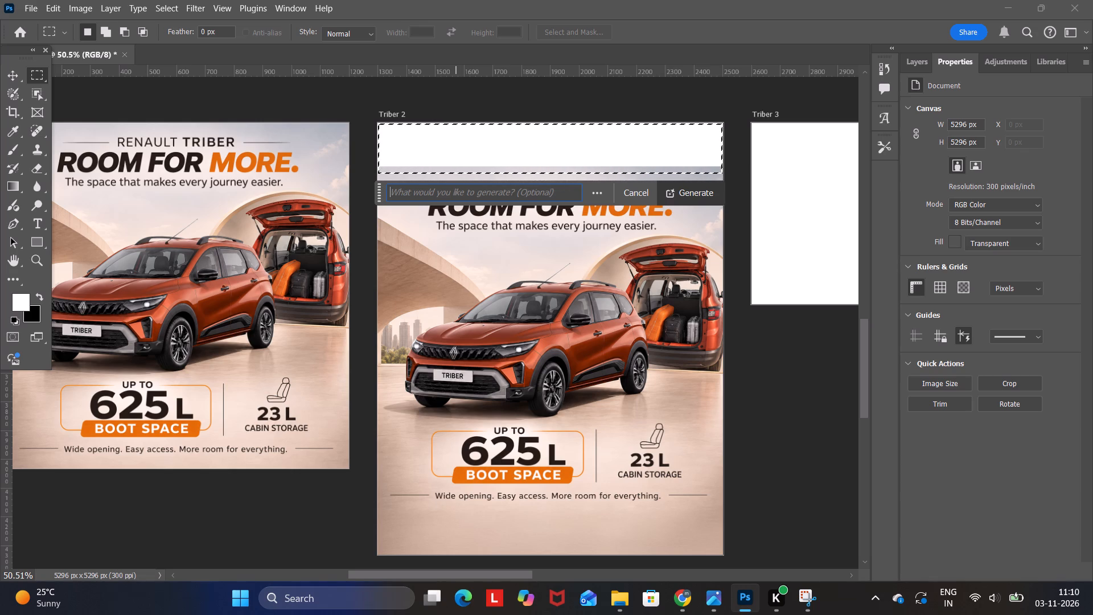
left_click(664, 181)
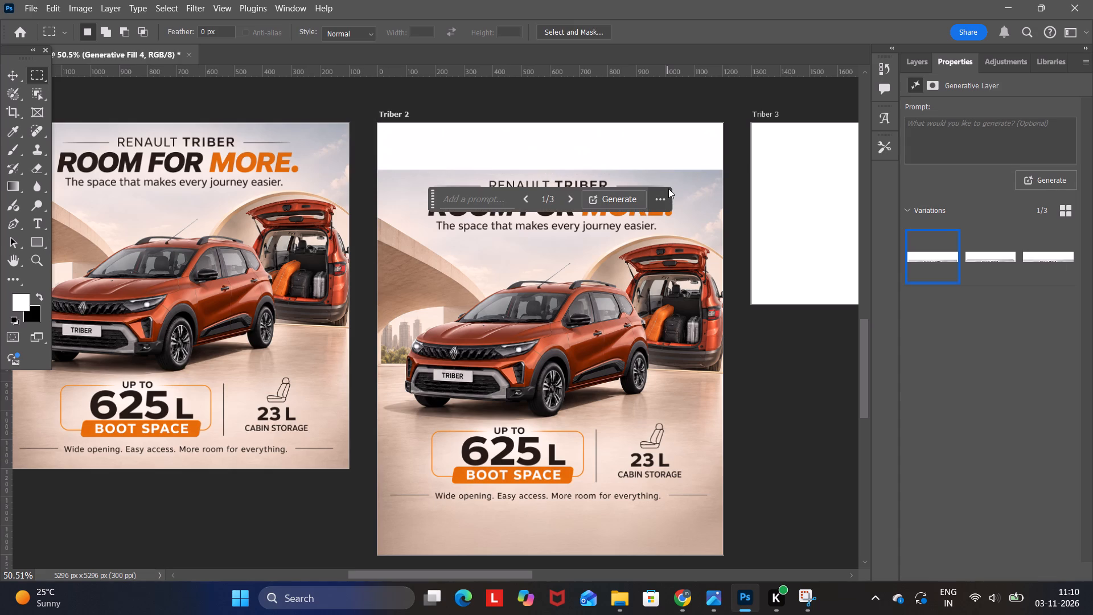
left_click(4, 70)
left_click(155, 91)
Select the white strip above the ad on Triber 2, about 1200 by 172 px, and run another unprompted Generative Fill.
left_click(42, 73)
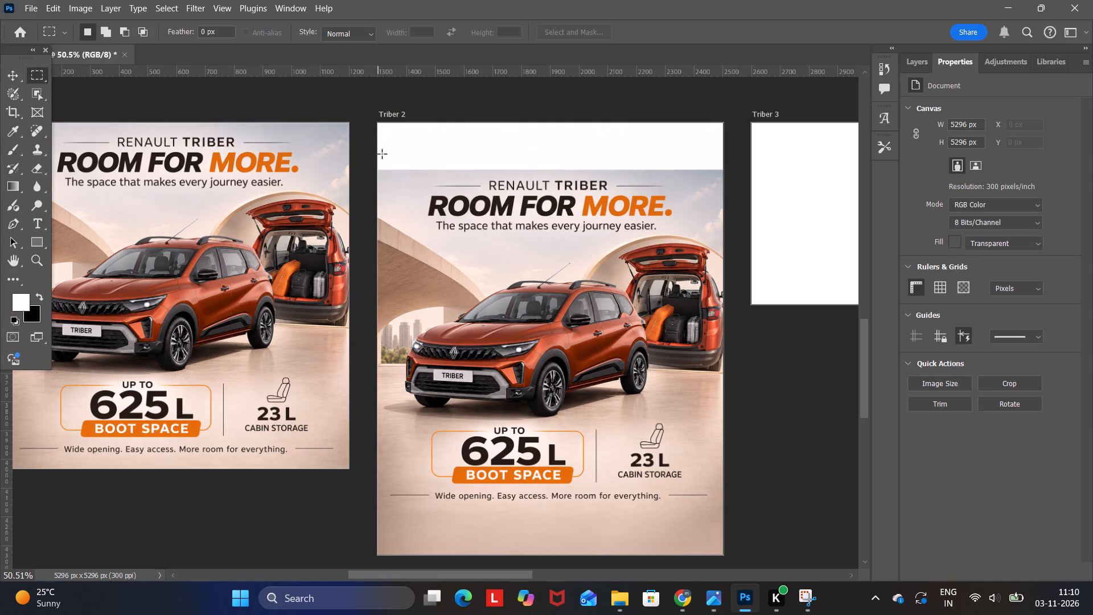
left_click_drag(375, 122, 719, 171)
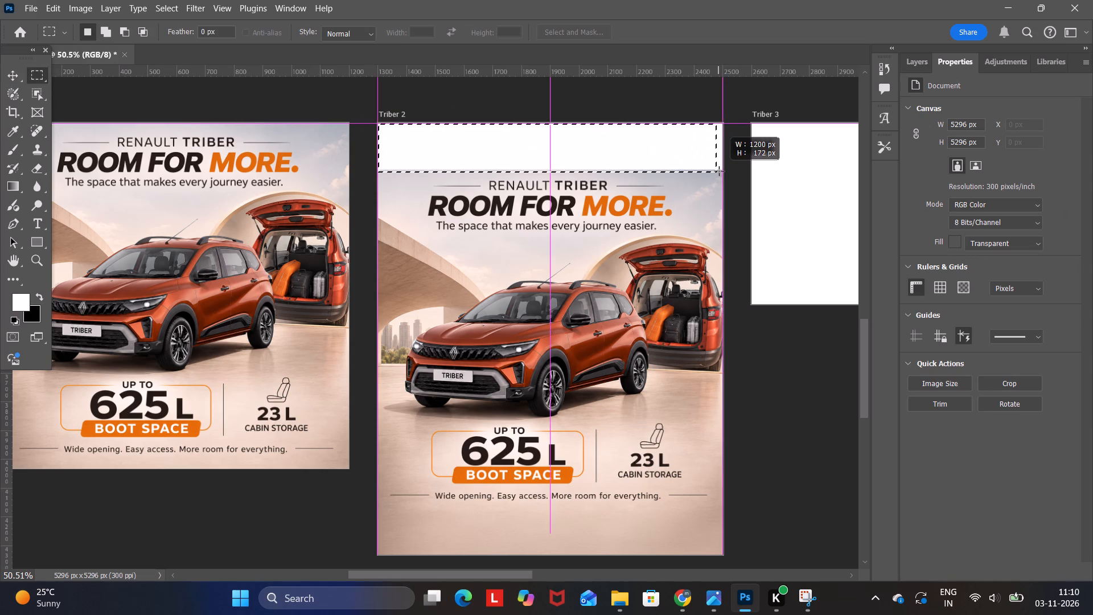
left_click_drag(719, 171, 728, 171)
left_click(452, 179)
left_click(483, 185)
left_click(680, 188)
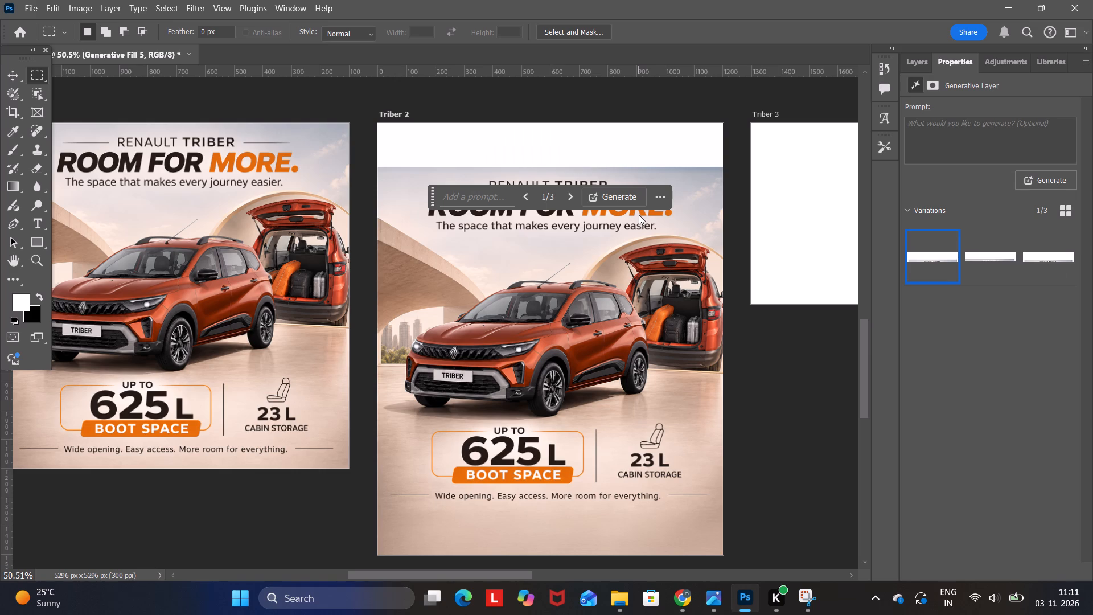
left_click(50, 95)
left_click(200, 139)
left_click(8, 72)
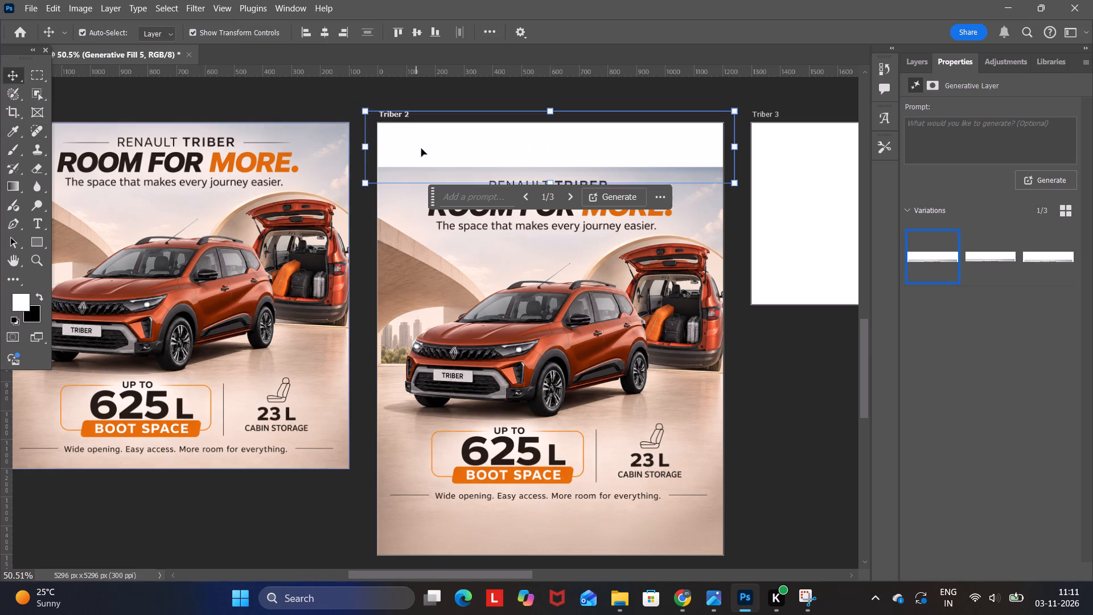
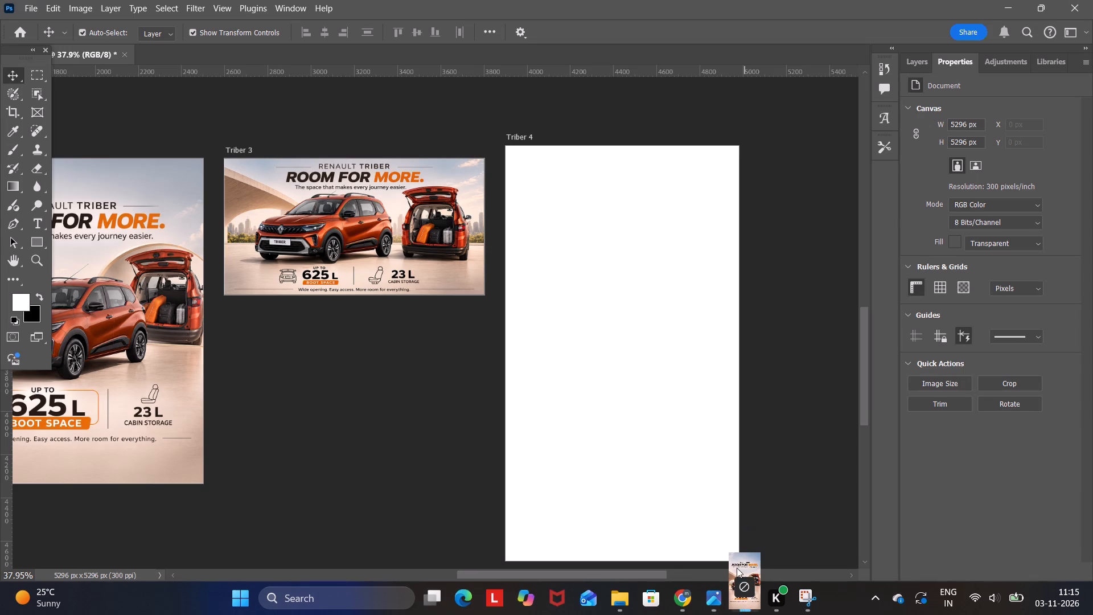
left_click_drag(737, 568, 721, 614)
left_click(643, 411)
scroll(669, 407, "down", 2)
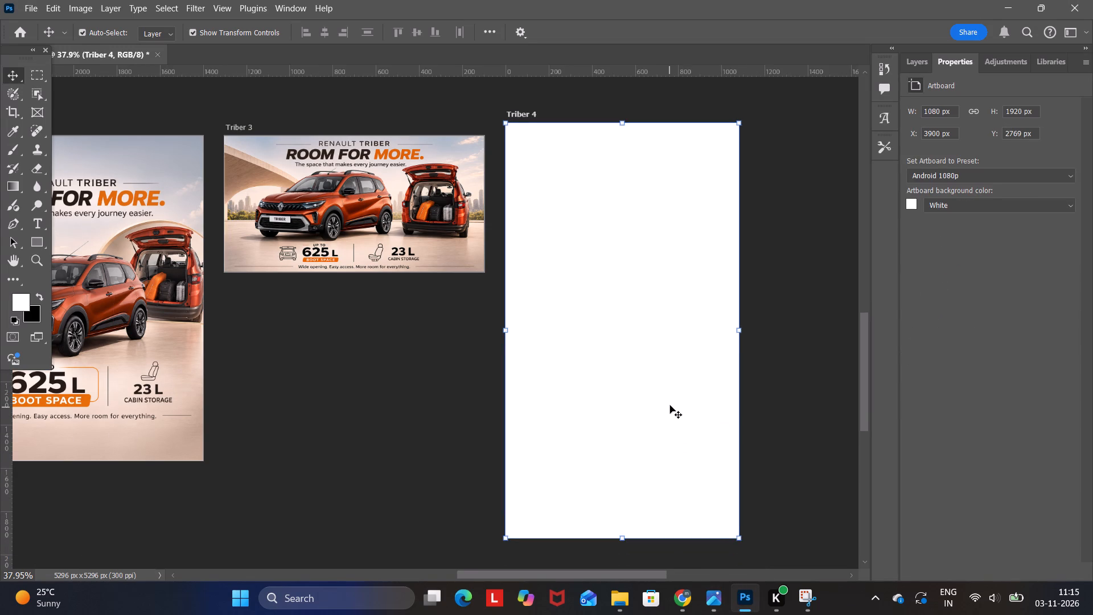
left_click(689, 597)
left_click(717, 593)
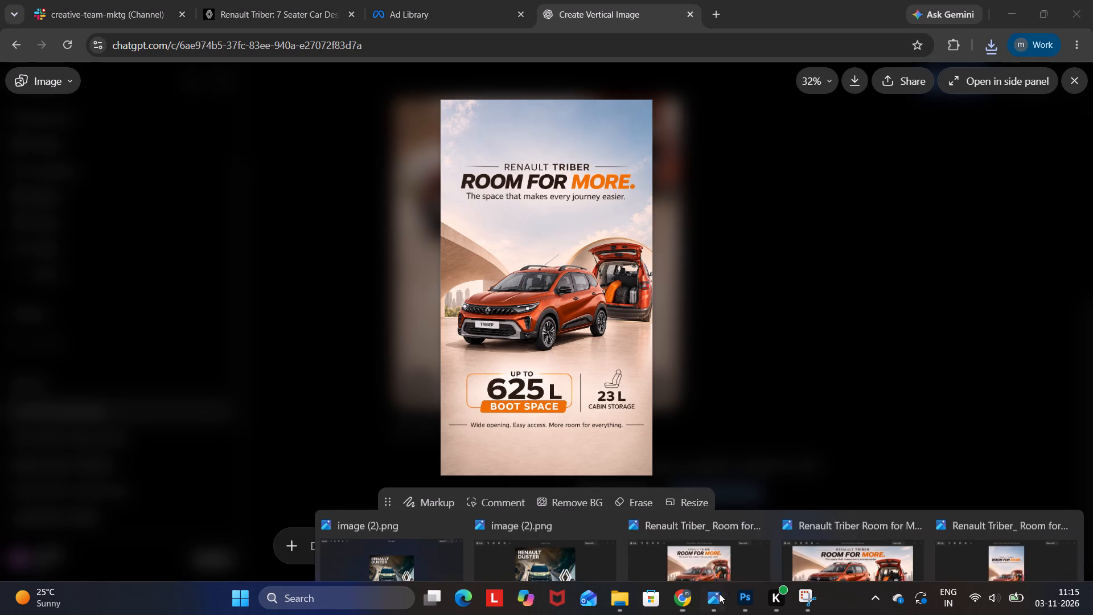
left_click(939, 528)
left_click_drag(529, 347, 747, 612)
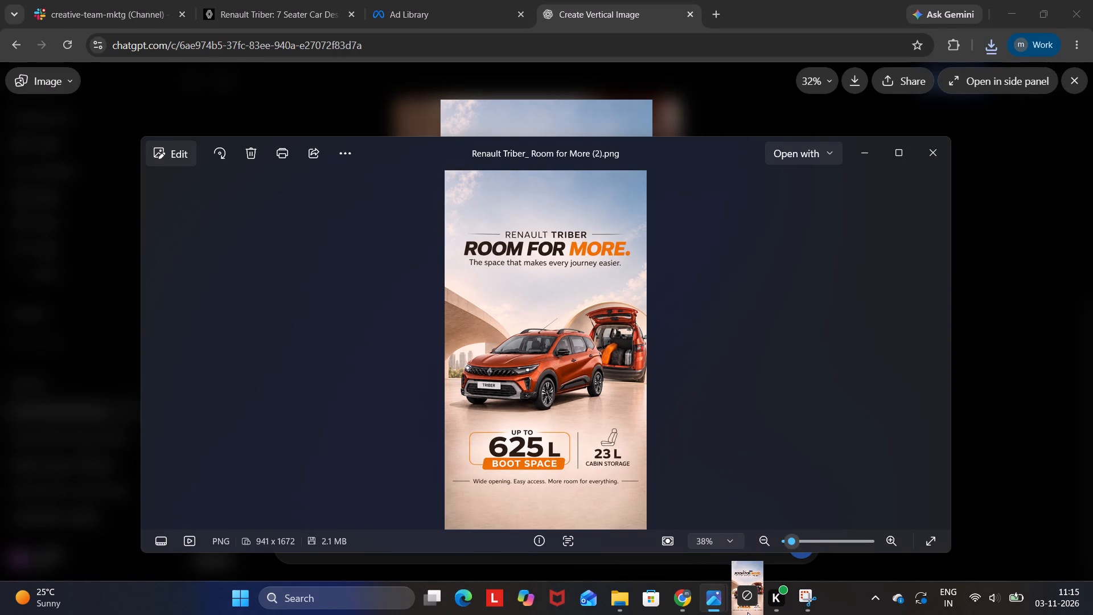
left_click_drag(747, 612, 619, 416)
left_click(710, 553)
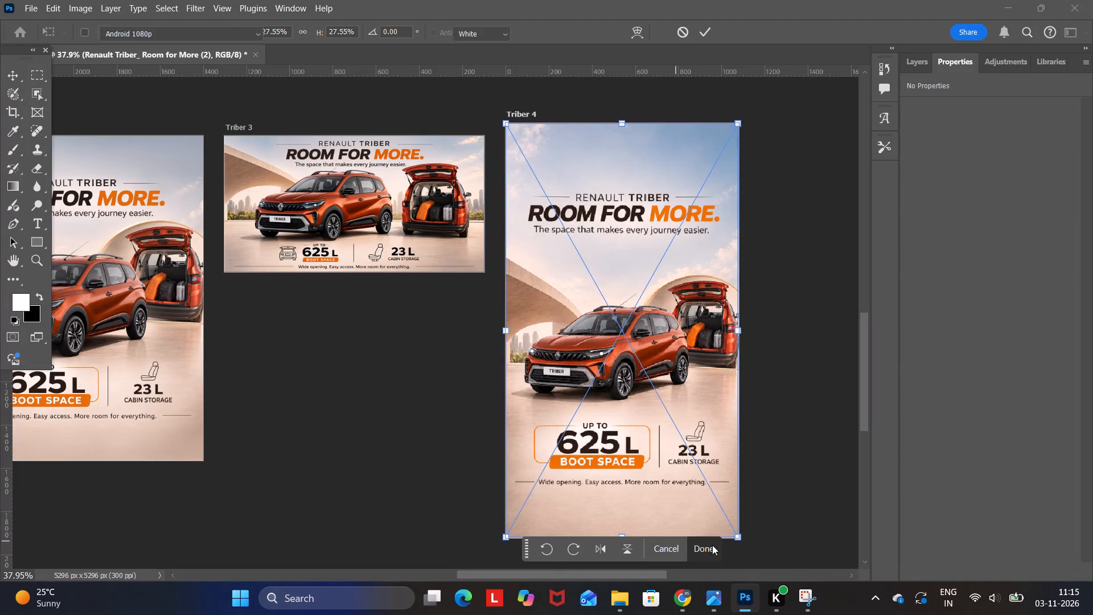
left_click(800, 370)
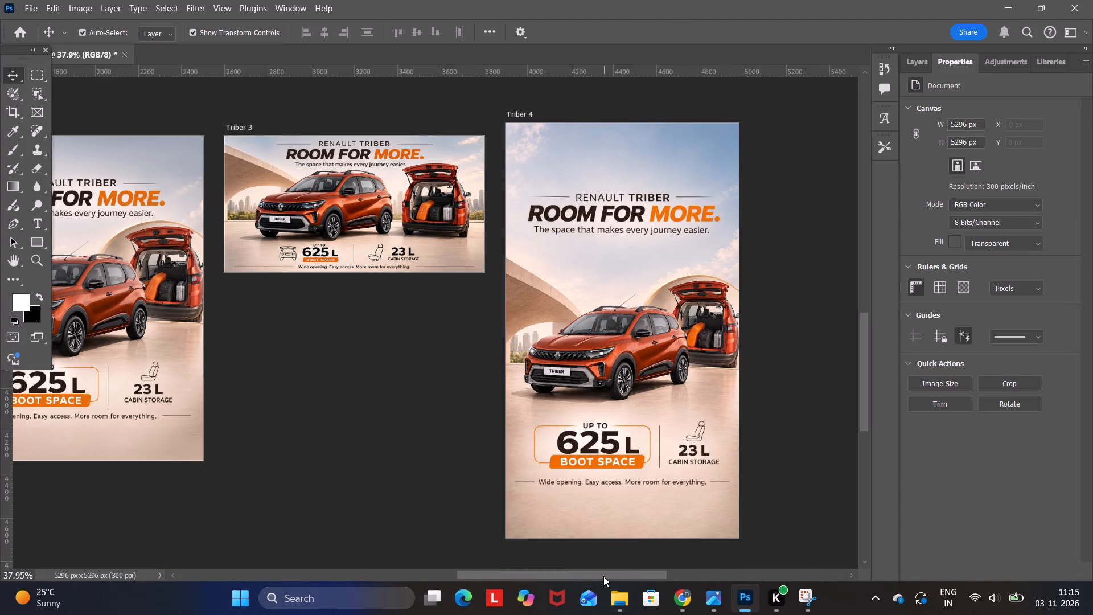
Examine the Triber 1 ad up close, from the headline down to the boot-space and cabin-storage figures.
left_click_drag(603, 576, 424, 557)
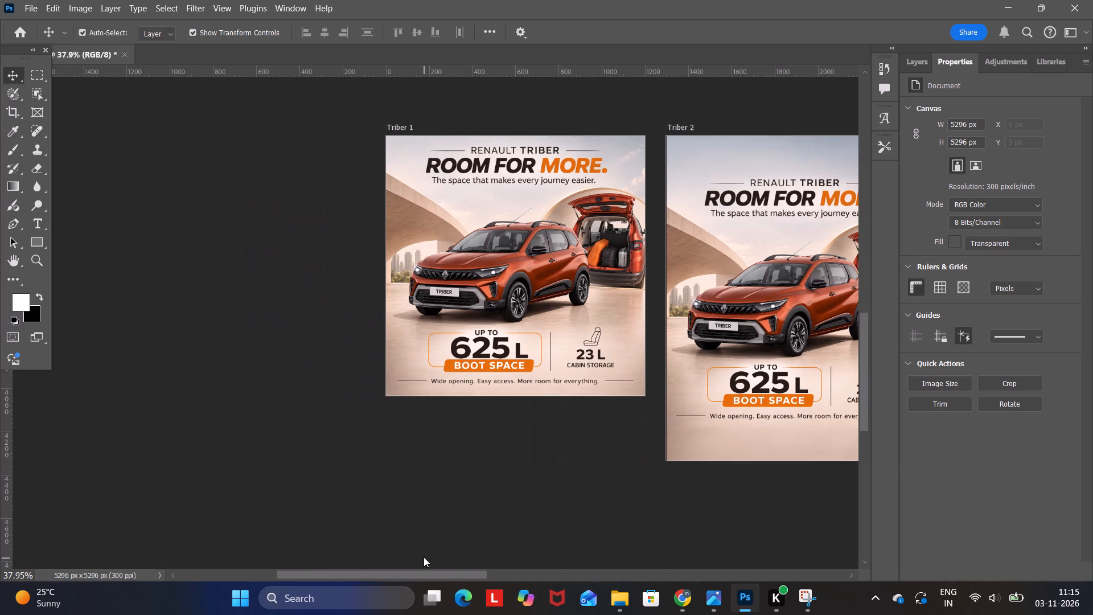
left_click_drag(424, 557, 424, 558)
scroll(495, 458, "up", 4)
scroll(499, 455, "up", 1, "alt")
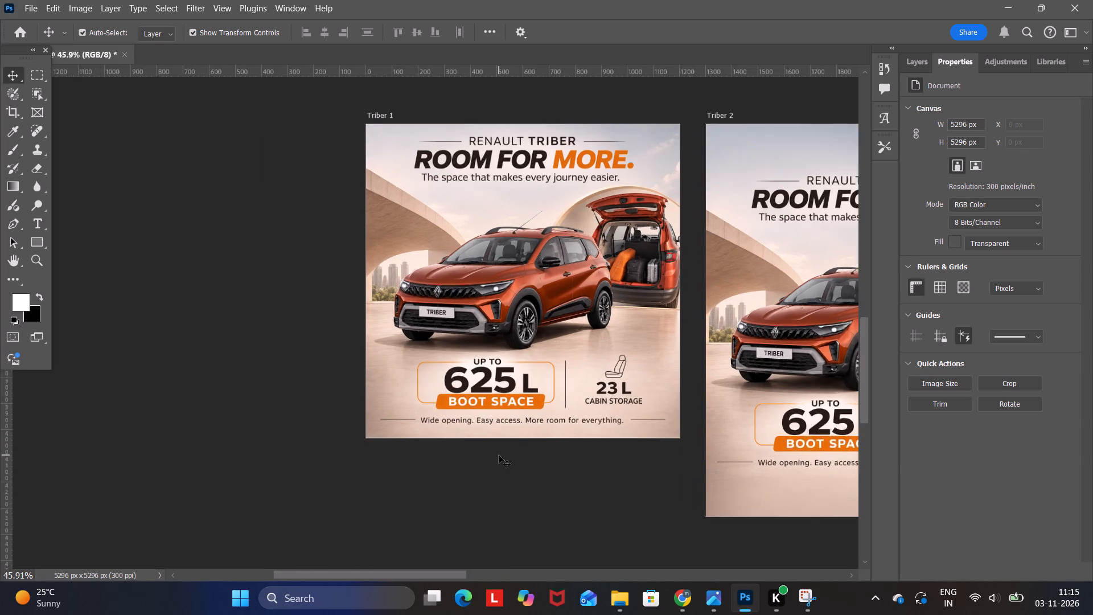
scroll(499, 455, "up", 2, "alt")
scroll(499, 455, "up", 9)
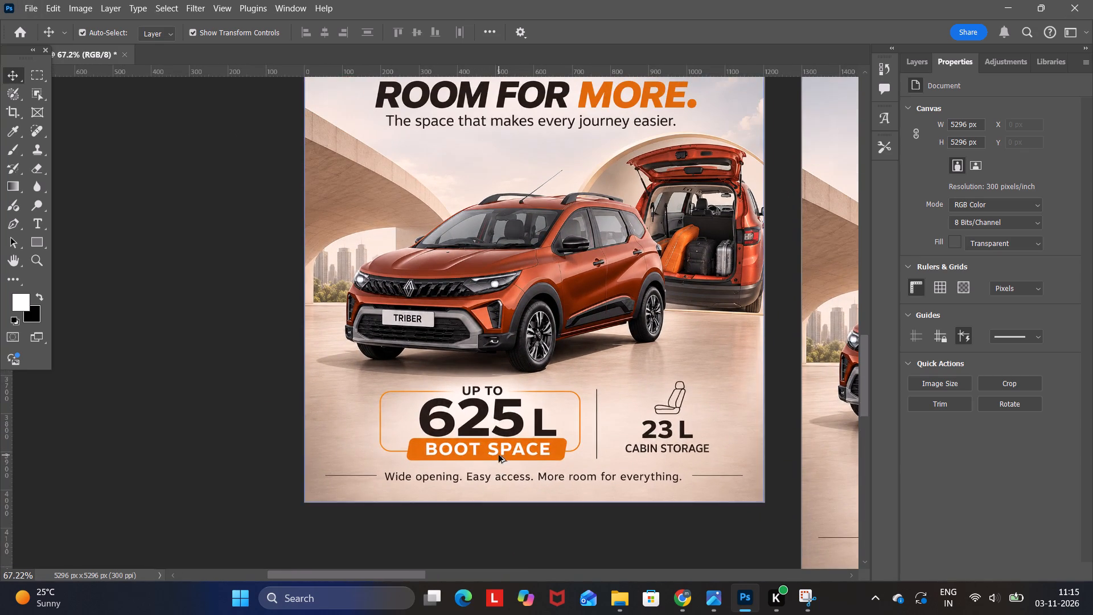
scroll(499, 455, "up", 5)
scroll(499, 455, "down", 1)
scroll(499, 455, "down", 1, "alt")
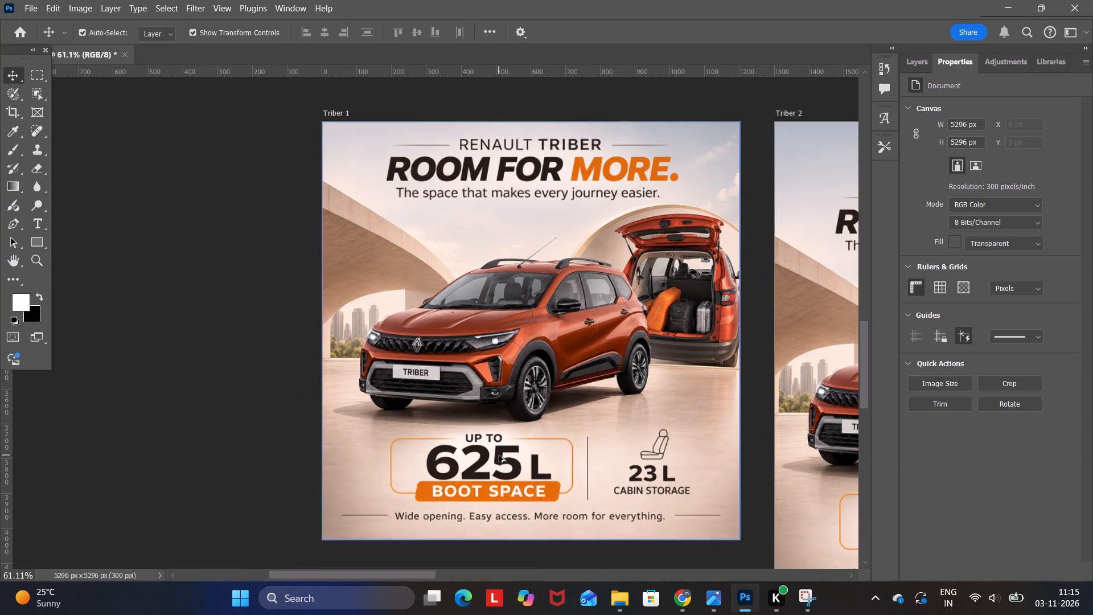
scroll(499, 455, "up", 1)
scroll(499, 455, "up", 1, "alt")
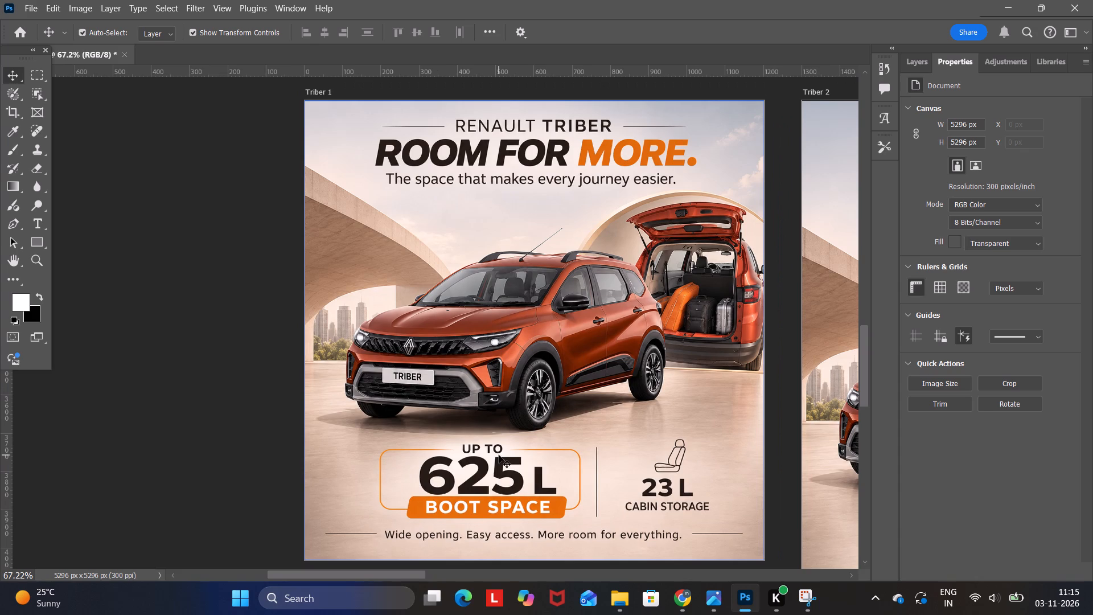
scroll(499, 455, "down", 6)
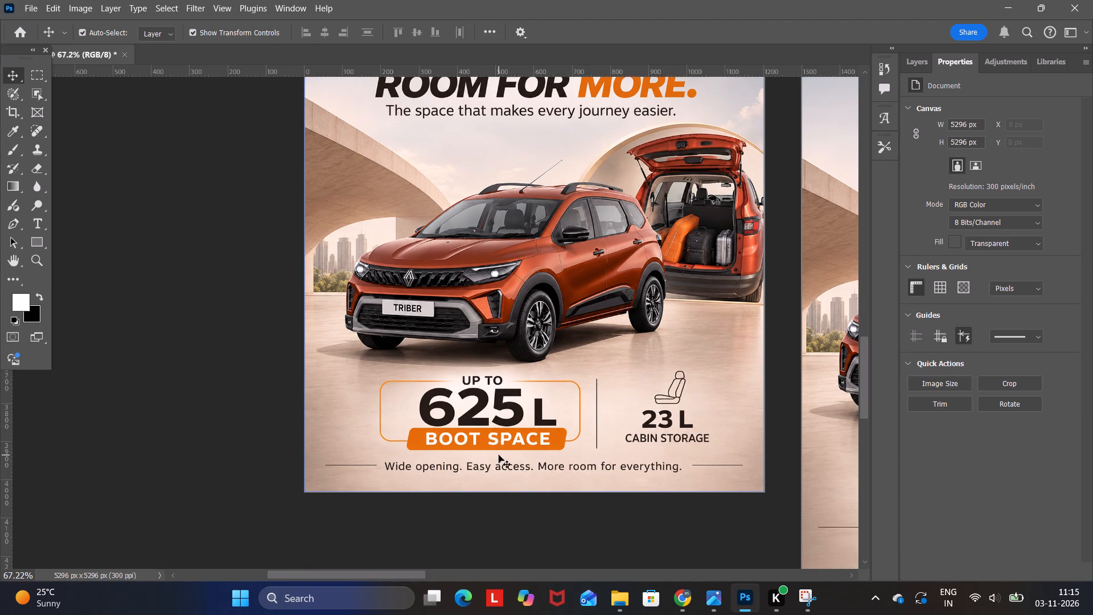
Add a blank 1200 x 1200 px artboard below Triber 1 and move it straight down to about Y 5600 px, keeping X at 0.
scroll(499, 456, "down", 7, "alt")
scroll(499, 456, "down", 4)
left_click(413, 182)
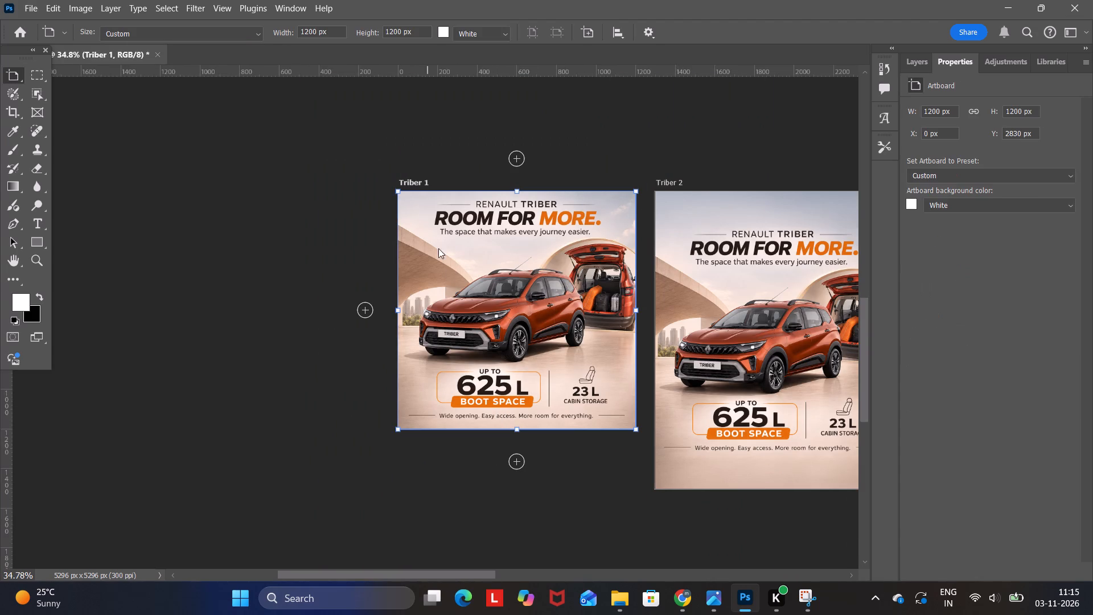
left_click(513, 462)
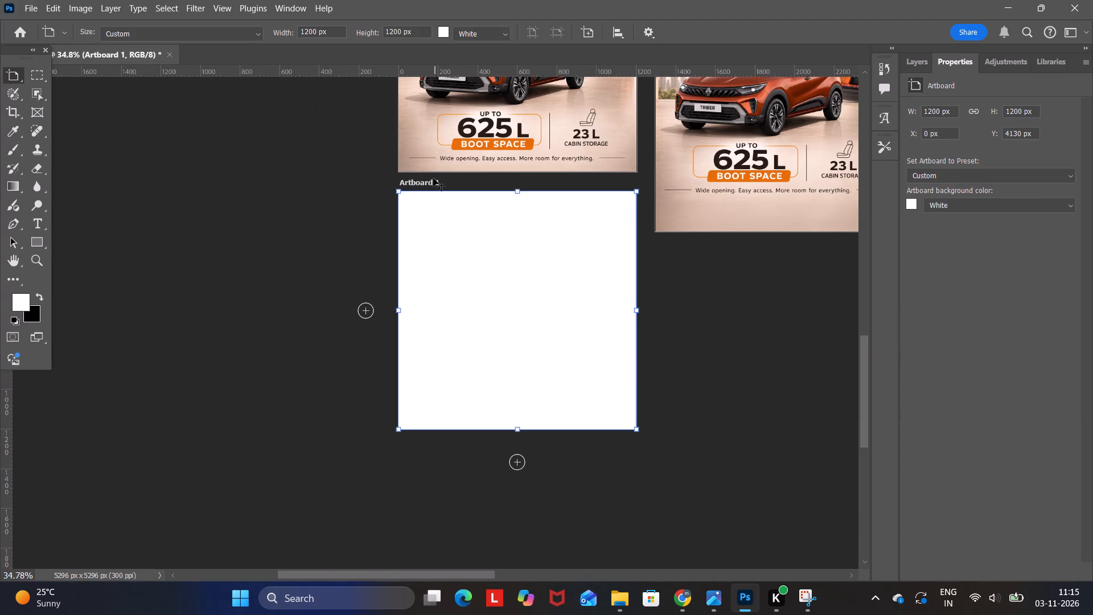
left_click_drag(429, 181, 428, 386)
scroll(526, 331, "down", 5, "alt")
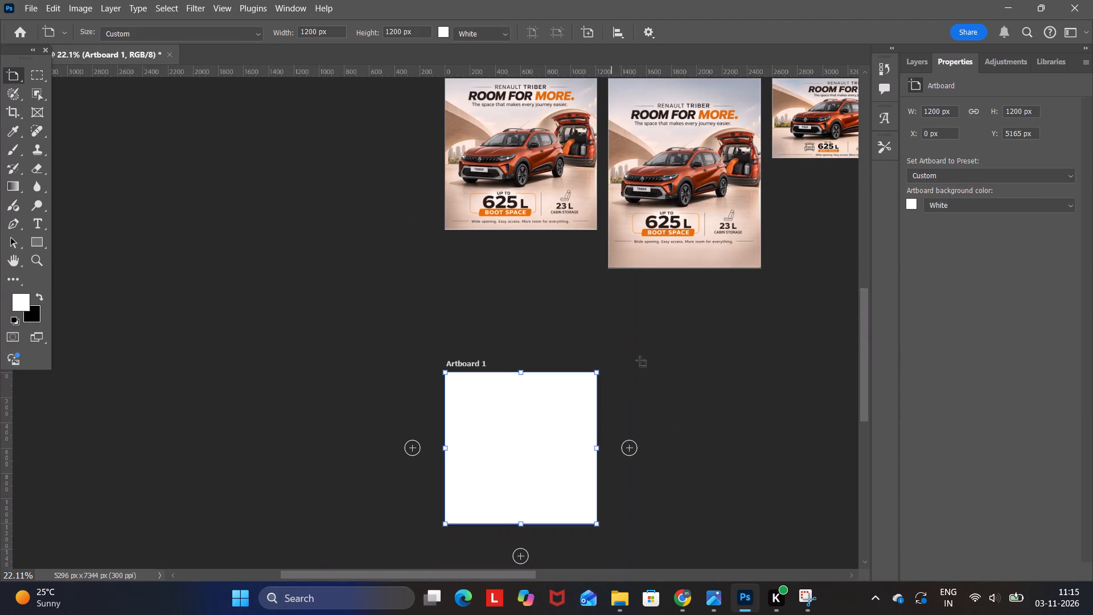
left_click_drag(504, 575, 589, 584)
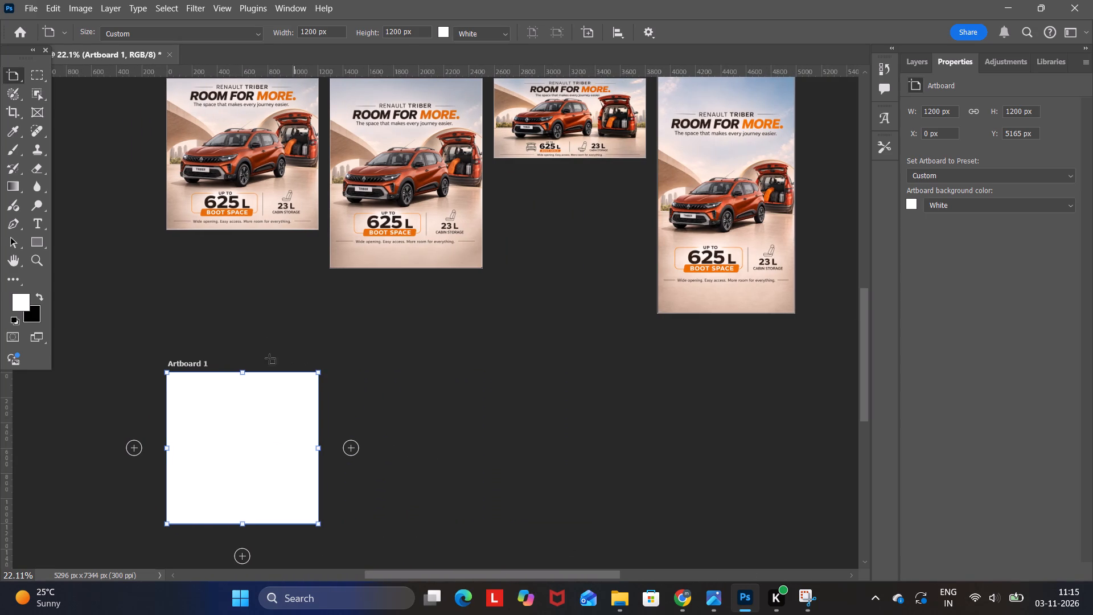
left_click_drag(205, 367, 203, 422)
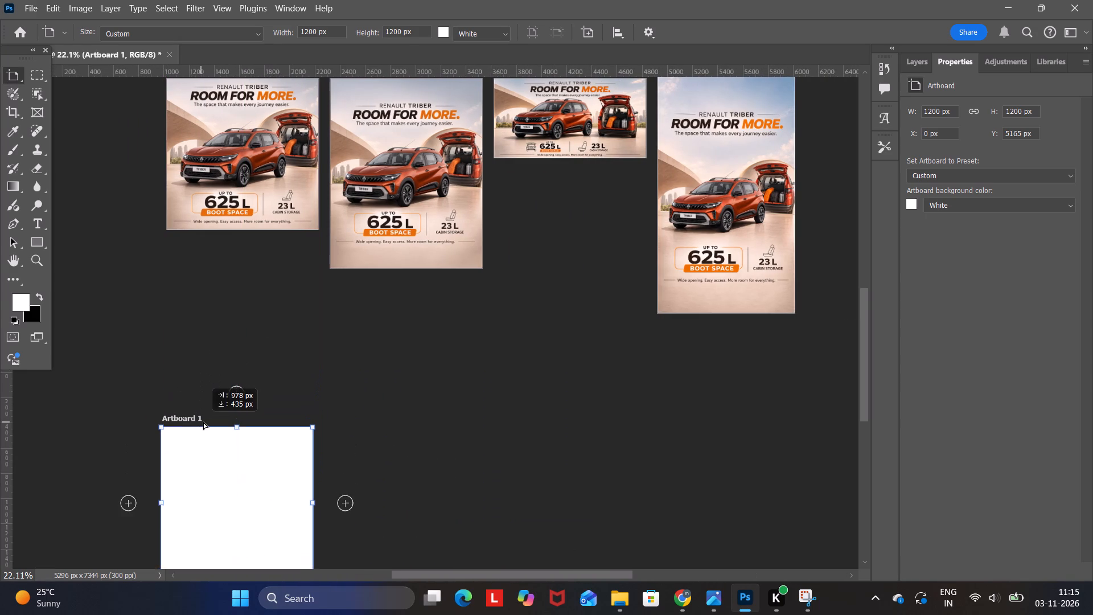
left_click_drag(203, 422, 204, 422)
left_click(373, 325)
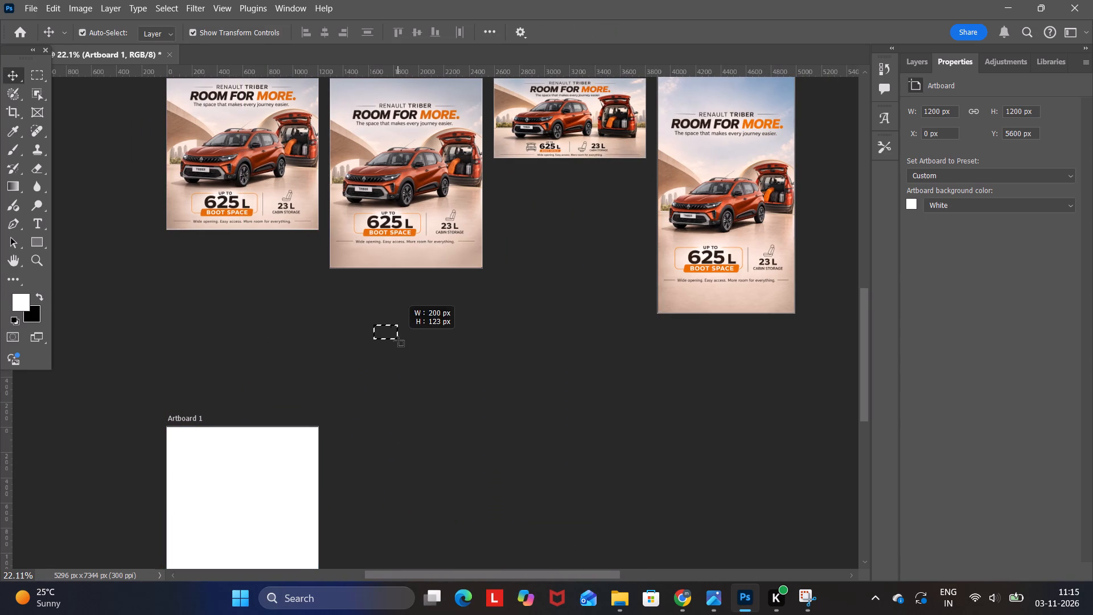
left_click(398, 342)
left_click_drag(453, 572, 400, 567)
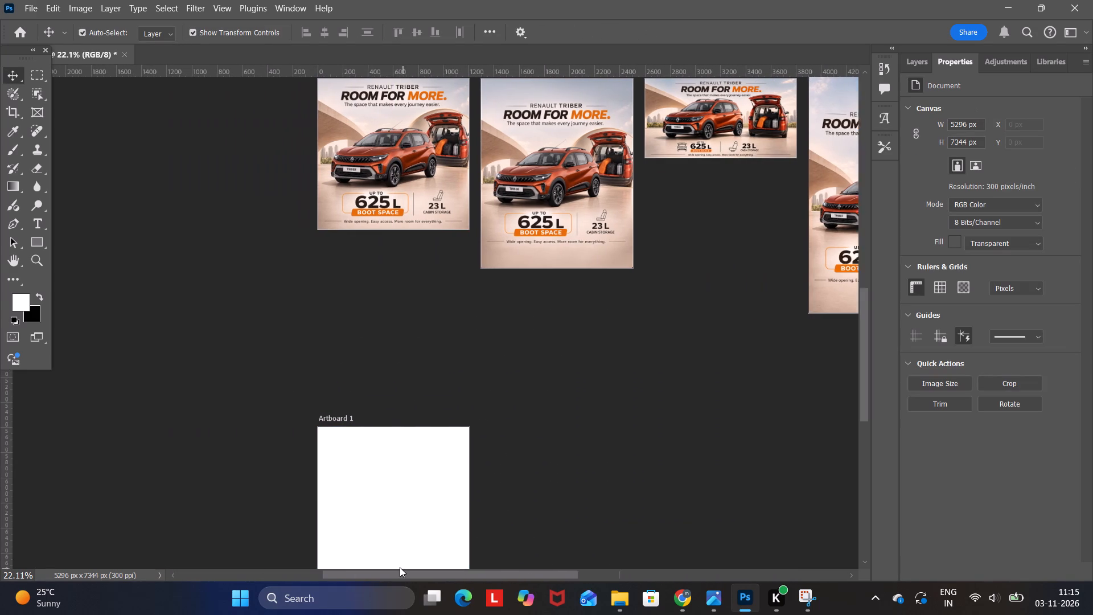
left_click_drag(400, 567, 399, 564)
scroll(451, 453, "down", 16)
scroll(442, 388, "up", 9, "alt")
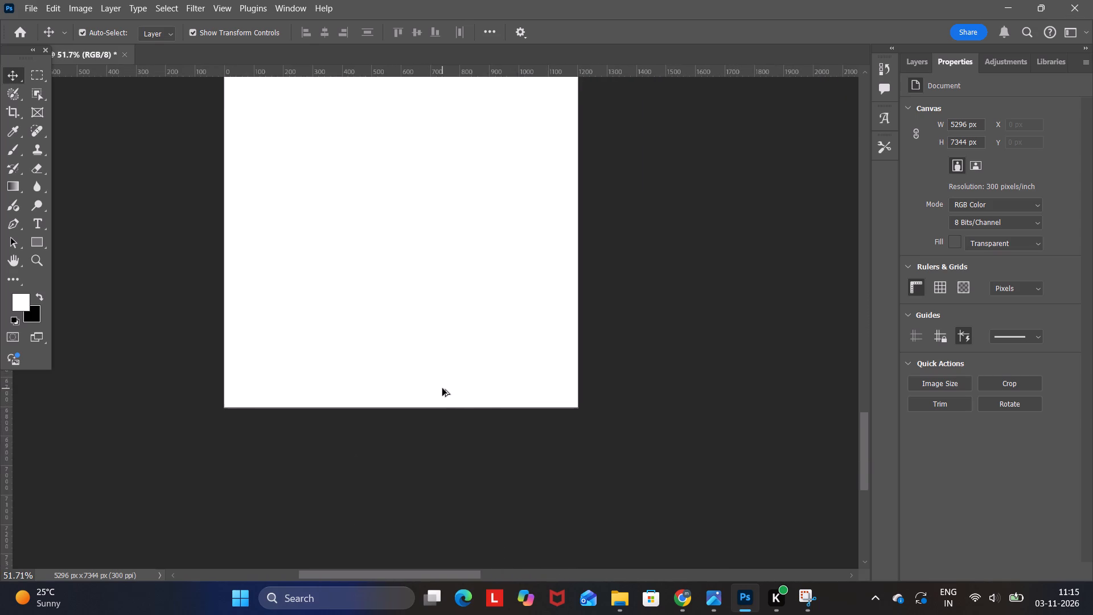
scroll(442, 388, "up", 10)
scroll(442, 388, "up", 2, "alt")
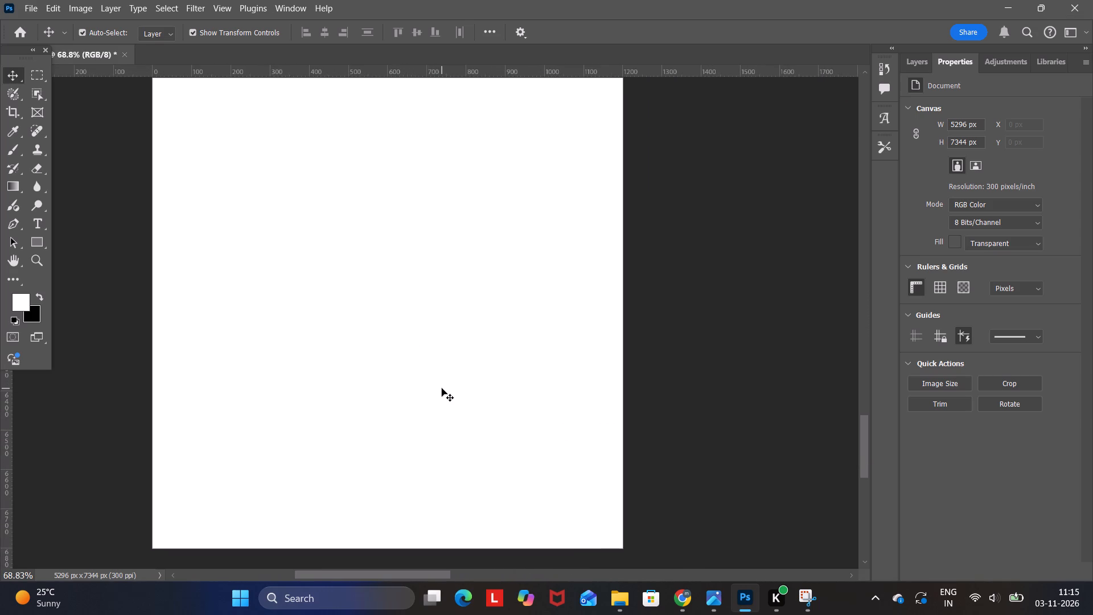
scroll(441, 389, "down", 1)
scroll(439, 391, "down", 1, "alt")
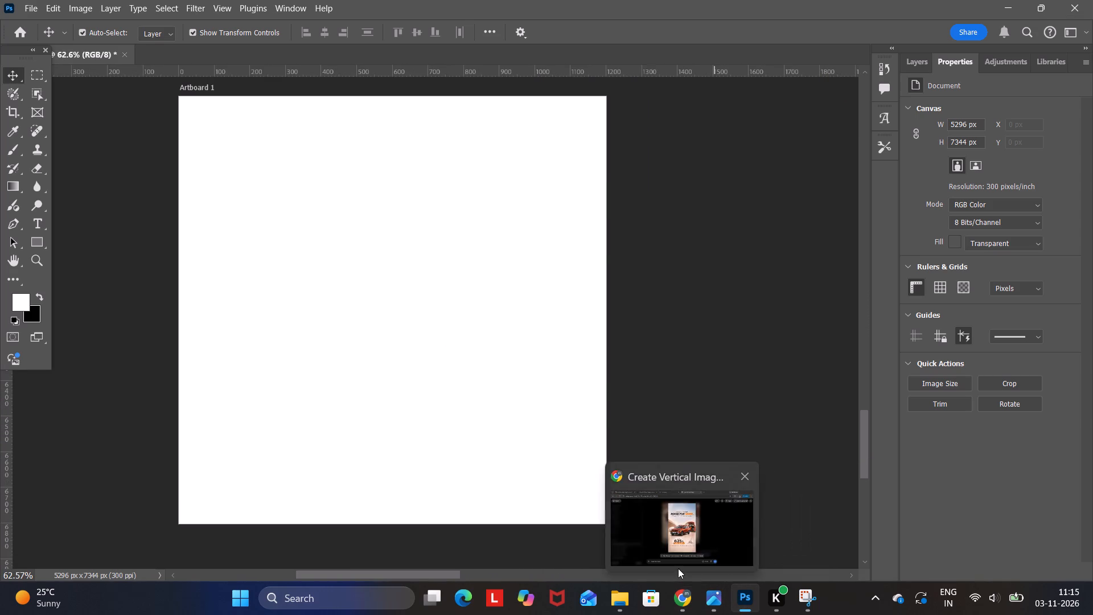
Switch to Chrome and look through the Renault Triber web page for a car image and feature figures for the next ad.
left_click(678, 568)
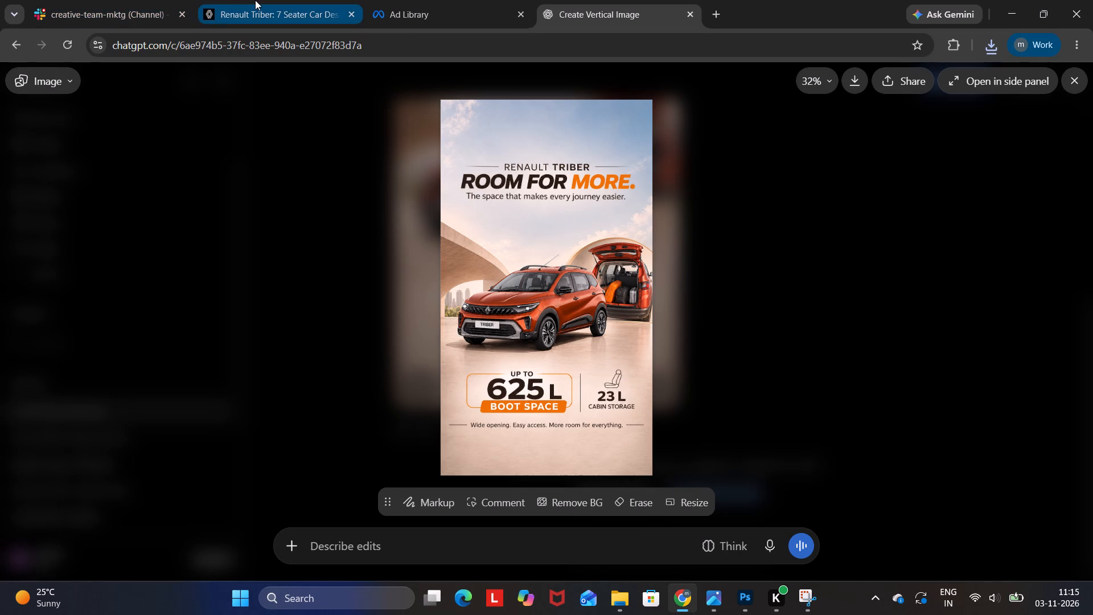
left_click(255, 0)
scroll(623, 297, "down", 13)
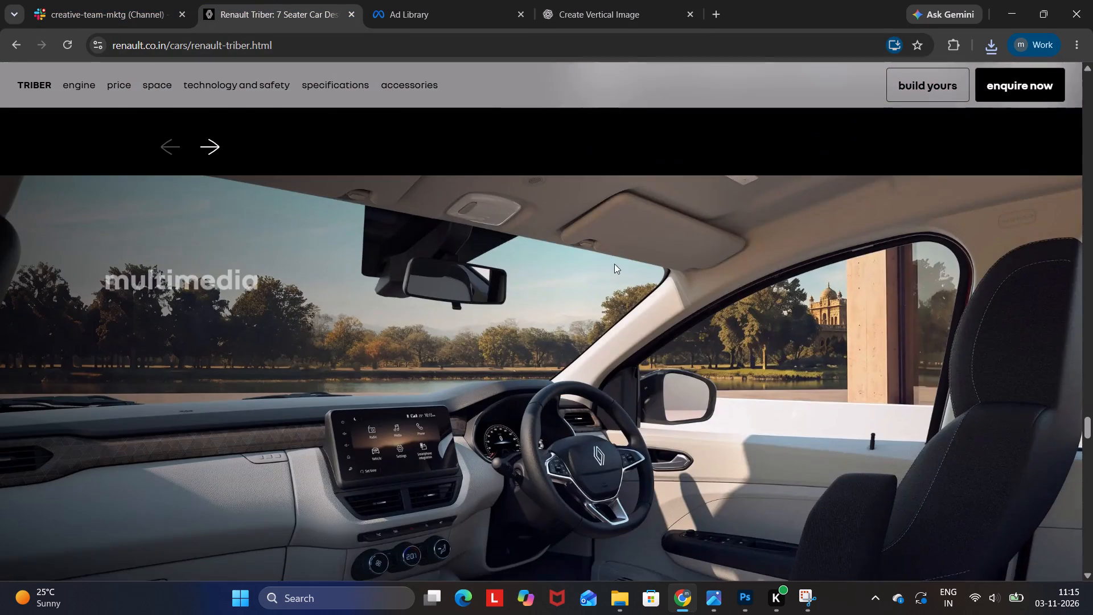
scroll(617, 255, "down", 8)
scroll(615, 257, "up", 15)
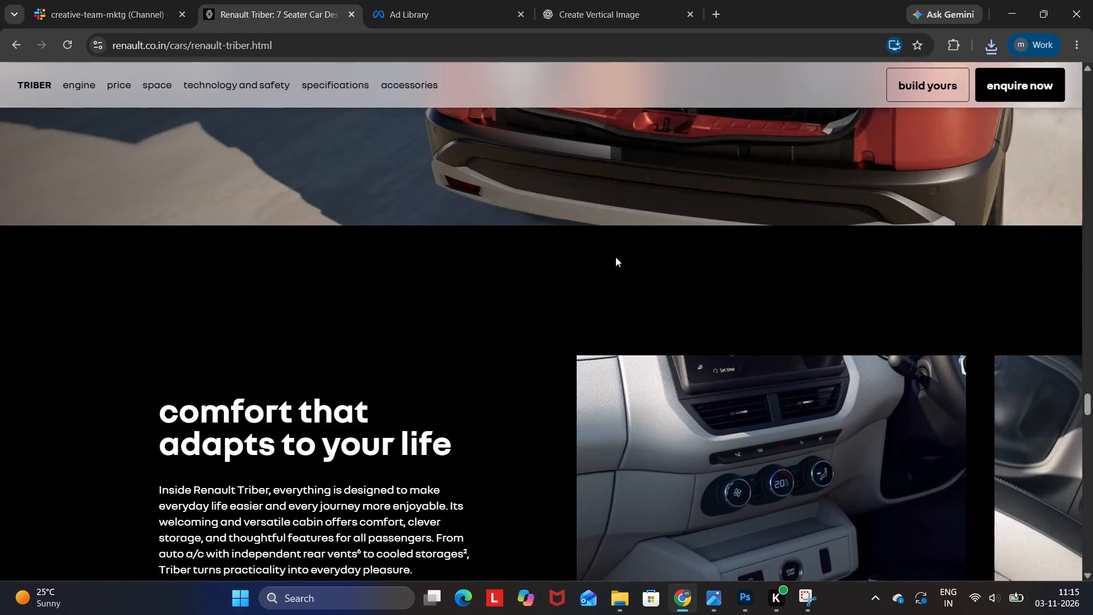
scroll(615, 257, "up", 20)
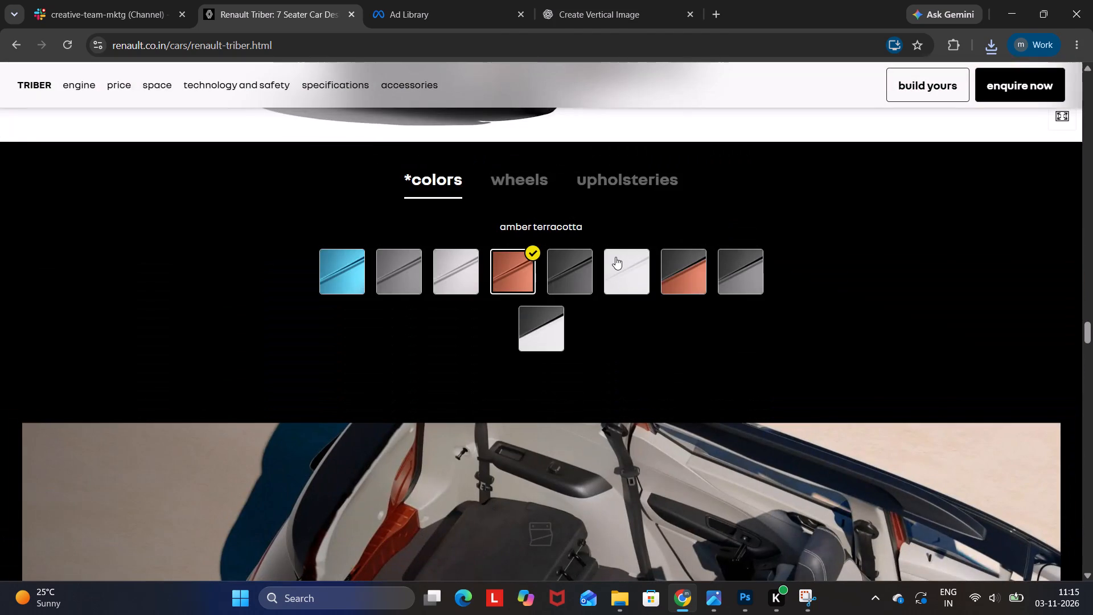
scroll(615, 257, "down", 6)
scroll(615, 257, "up", 14)
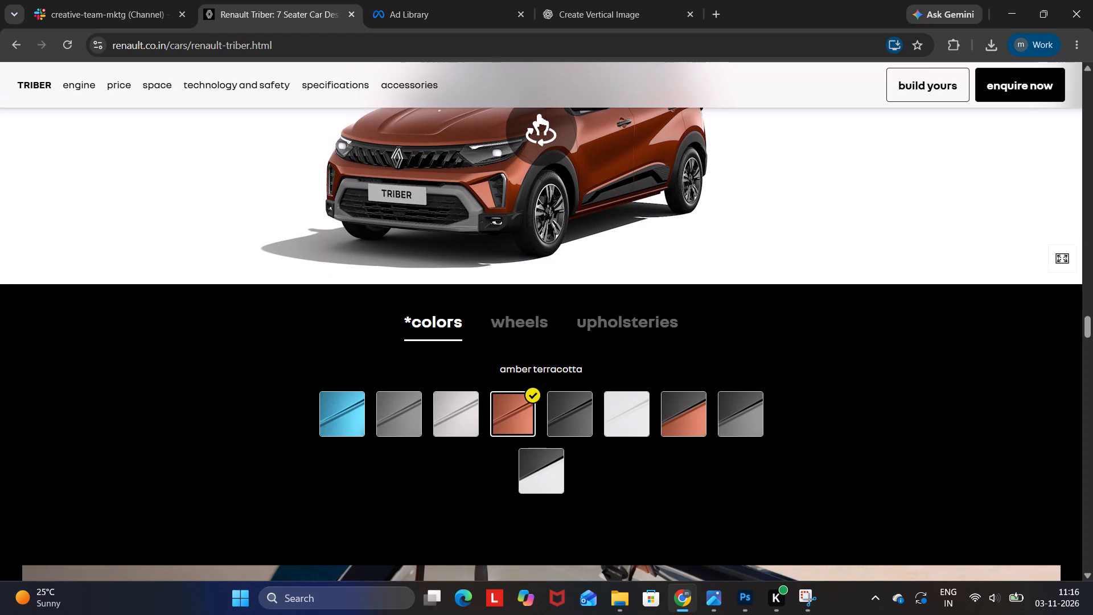
scroll(732, 438, "up", 16)
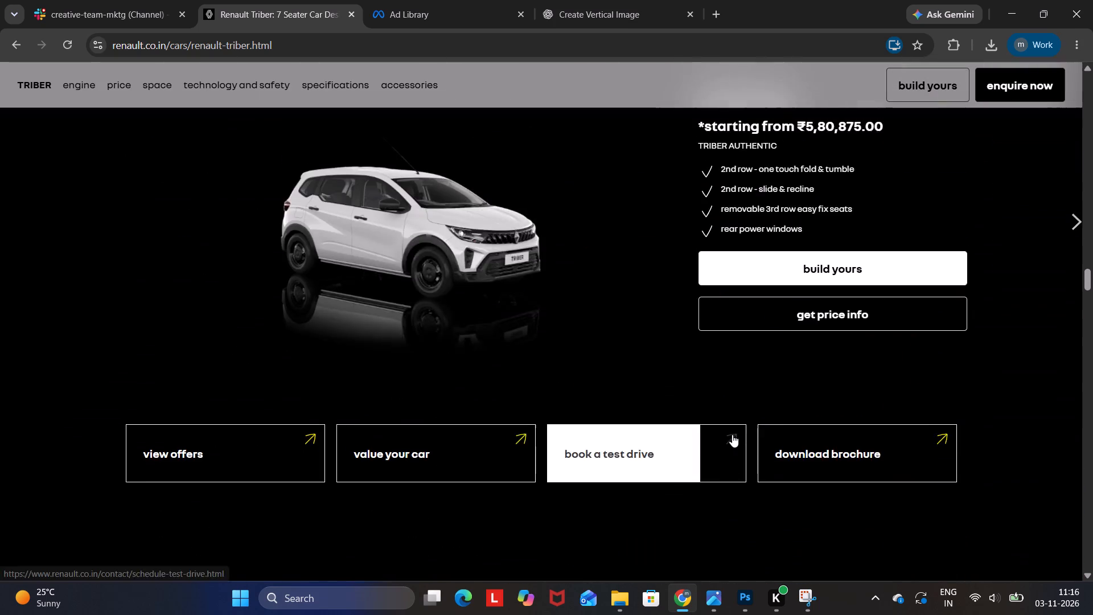
scroll(732, 434, "up", 20)
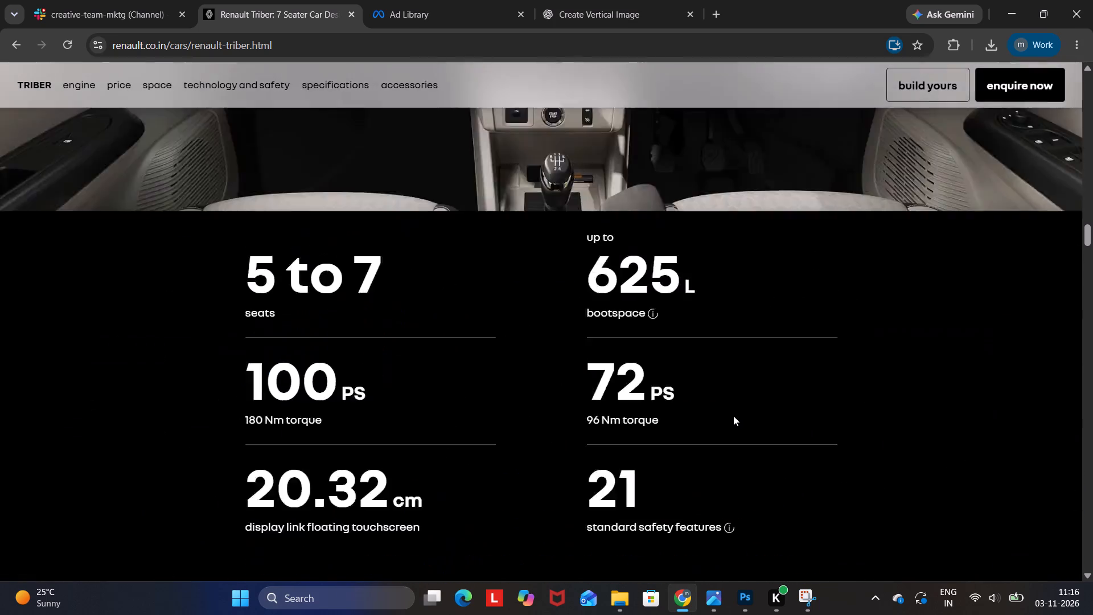
scroll(742, 394, "up", 4)
scroll(750, 346, "up", 2)
scroll(750, 348, "down", 6)
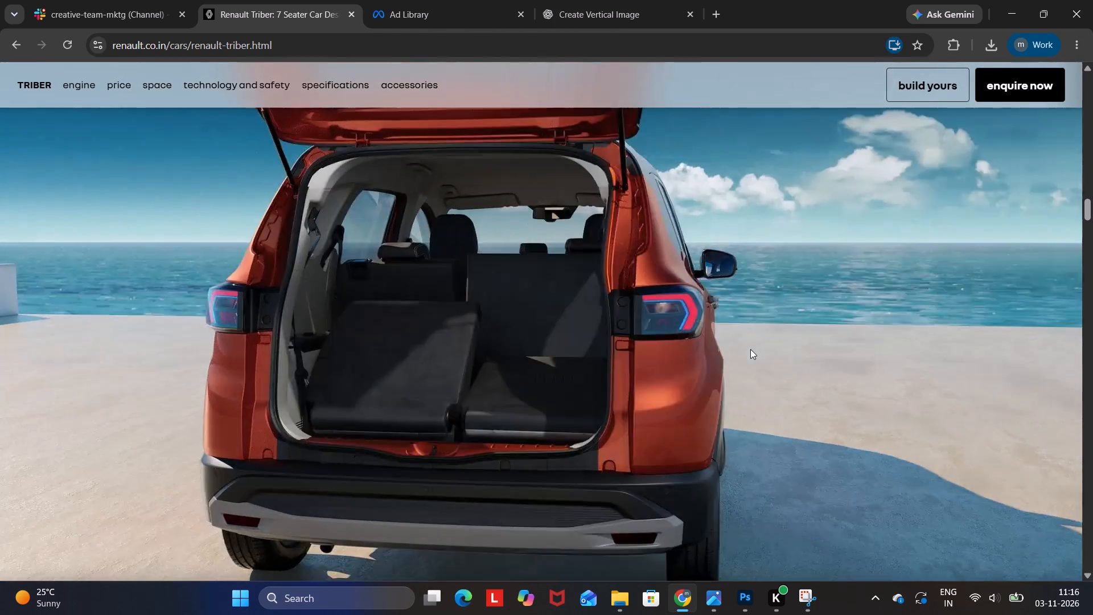
Set the car colour to moonlight silver in the Configure Triber section.
scroll(750, 349, "down", 14)
scroll(742, 360, "down", 17)
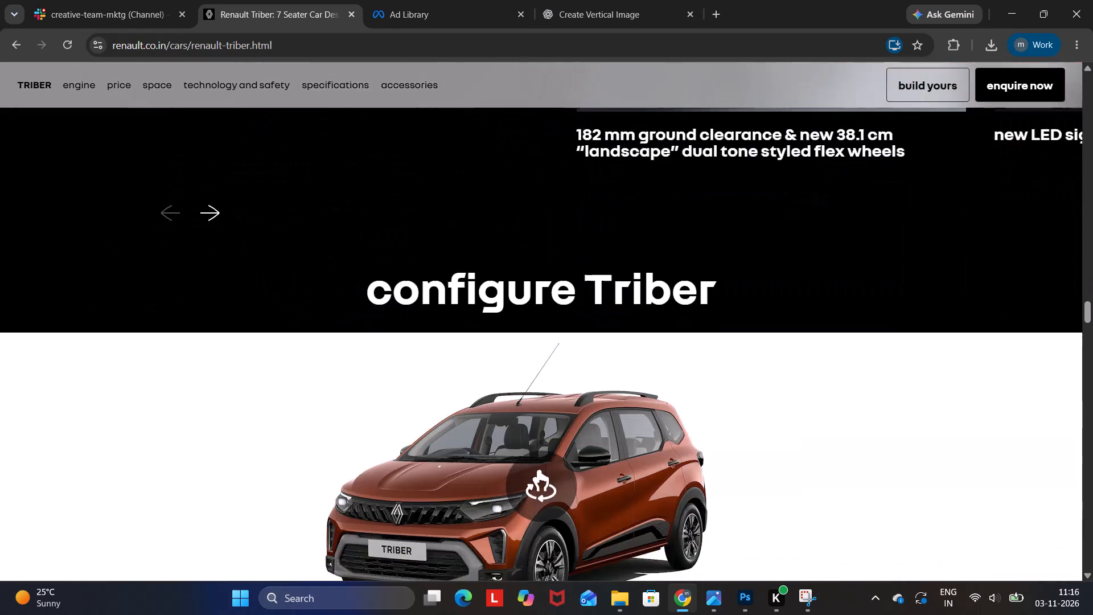
scroll(729, 374, "down", 5)
left_click(469, 409)
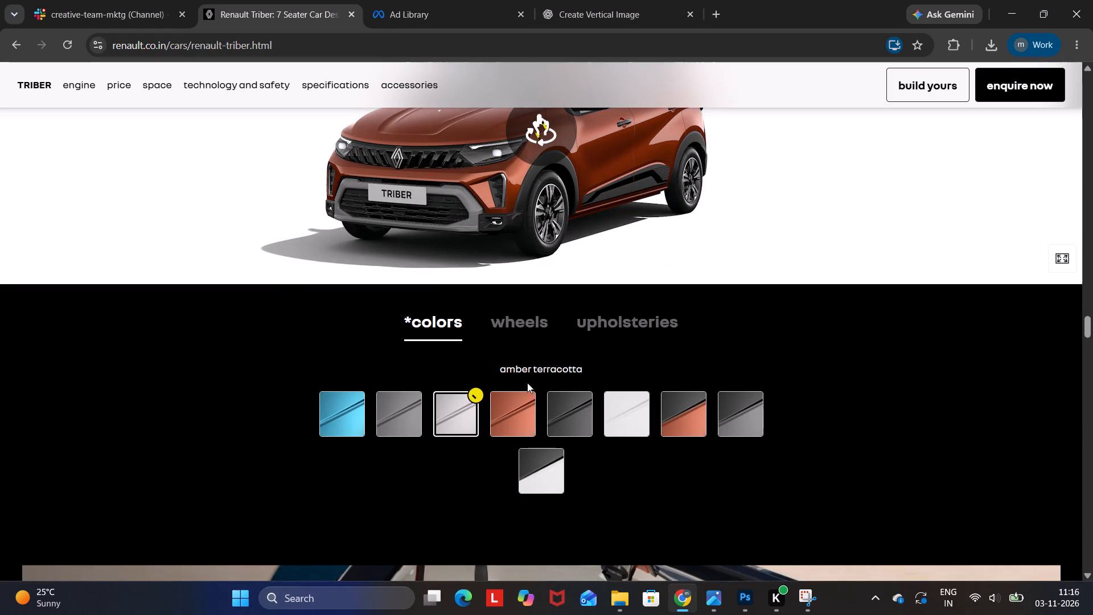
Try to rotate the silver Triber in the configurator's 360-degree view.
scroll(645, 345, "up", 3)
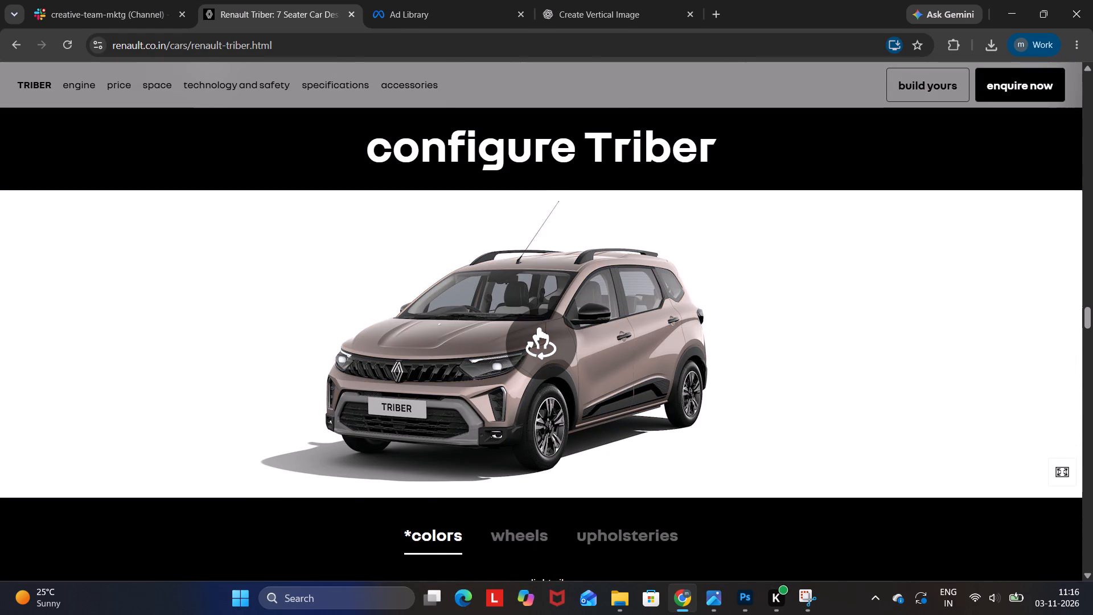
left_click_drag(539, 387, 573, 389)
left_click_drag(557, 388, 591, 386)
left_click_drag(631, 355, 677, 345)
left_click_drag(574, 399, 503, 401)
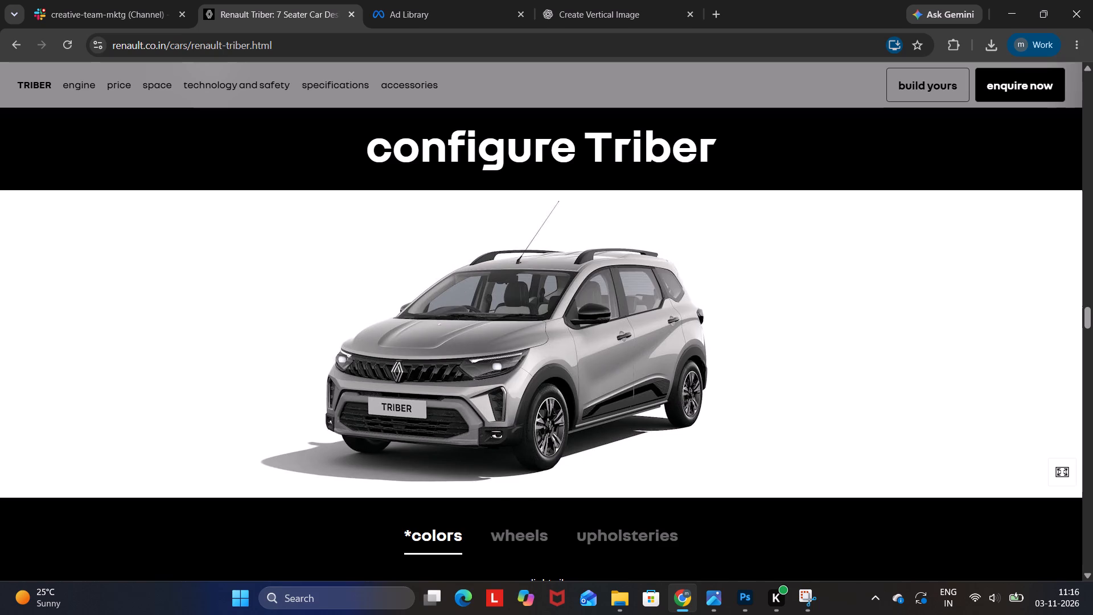
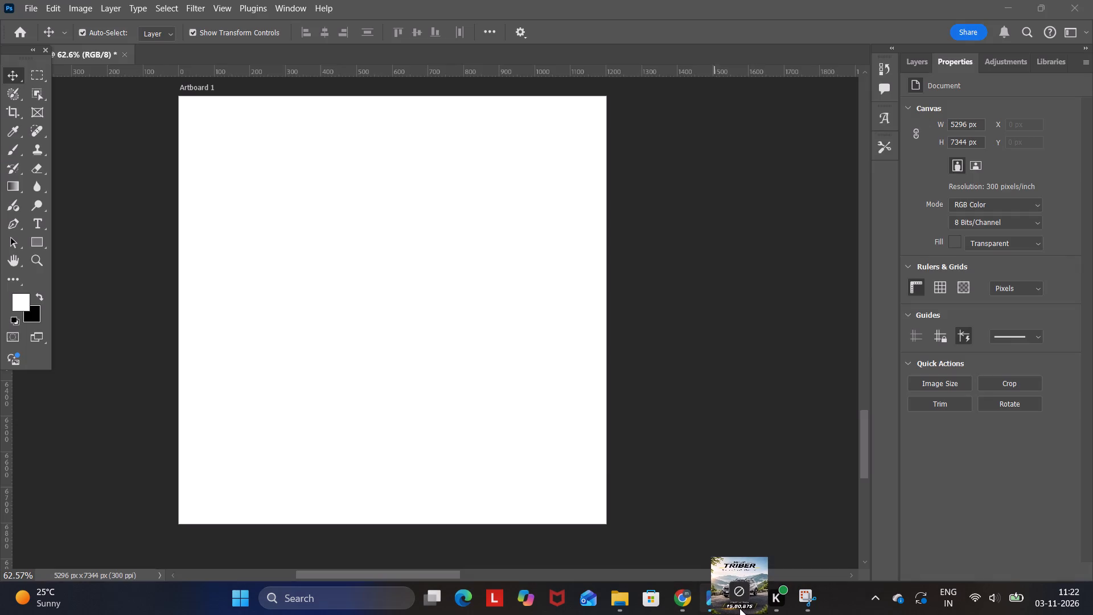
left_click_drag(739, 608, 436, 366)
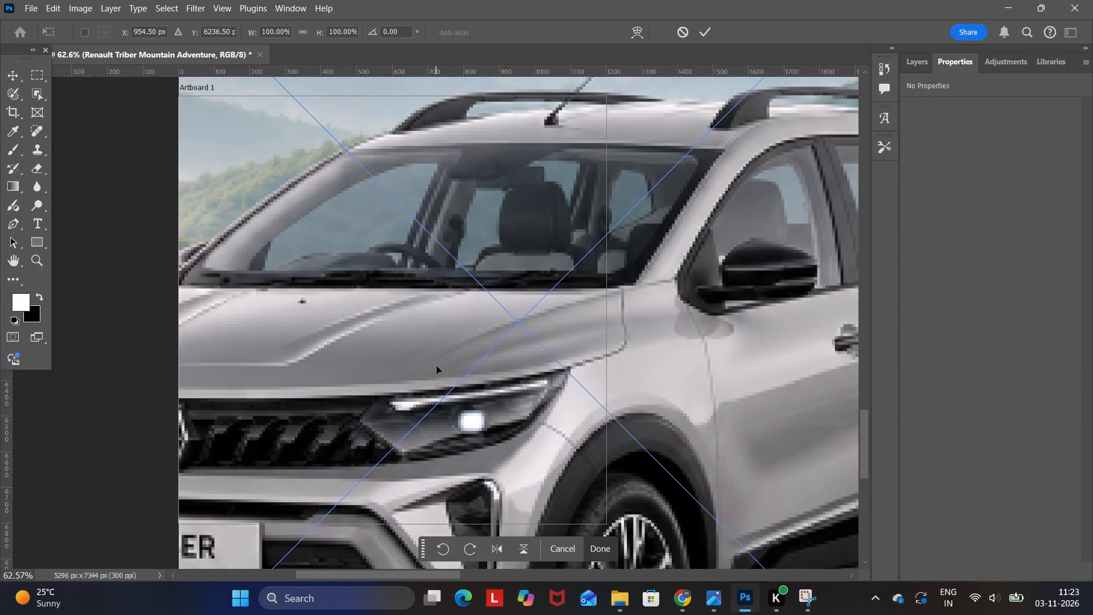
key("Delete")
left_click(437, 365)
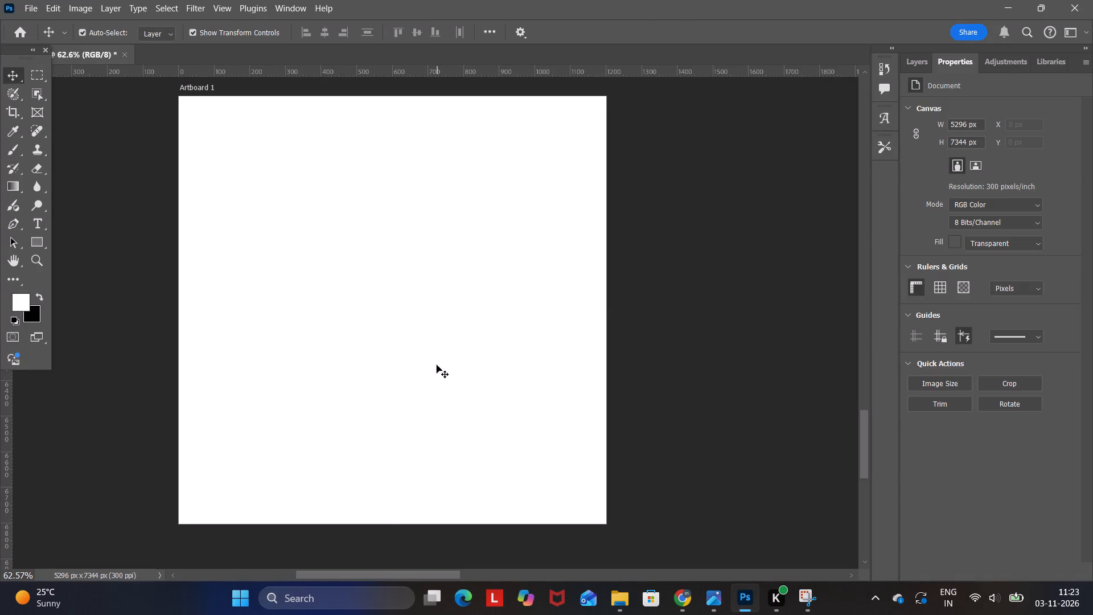
Place the Renault Triber Mountain Adventure image from the Downloads folder into Photoshop's empty Artboard 1, filling the artboard.
left_click(626, 603)
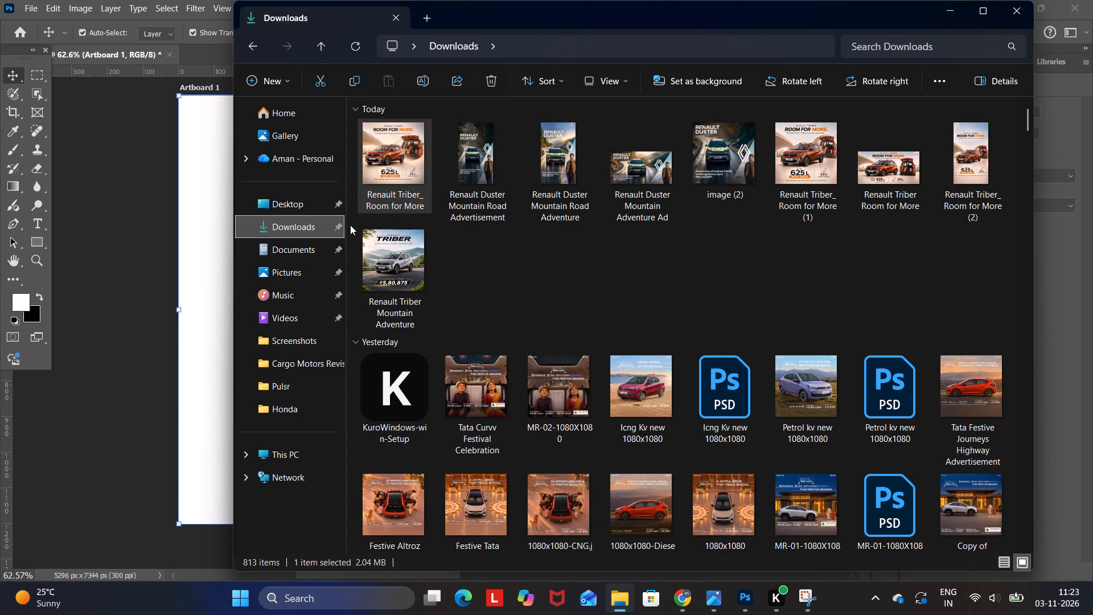
left_click(302, 231)
left_click_drag(391, 195, 739, 605)
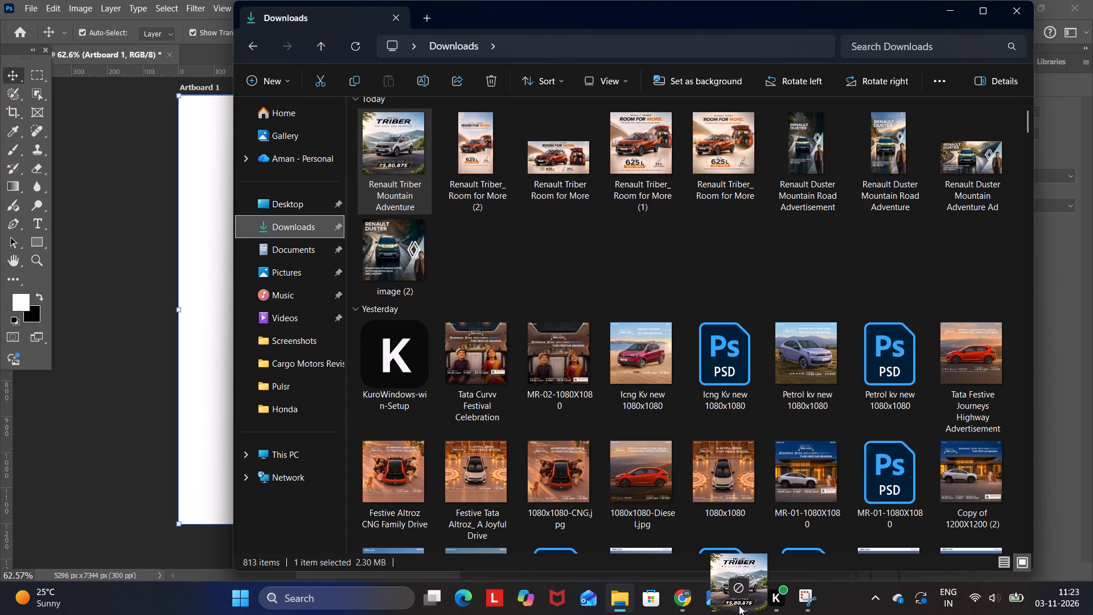
left_click_drag(739, 605, 430, 387)
left_click(487, 544)
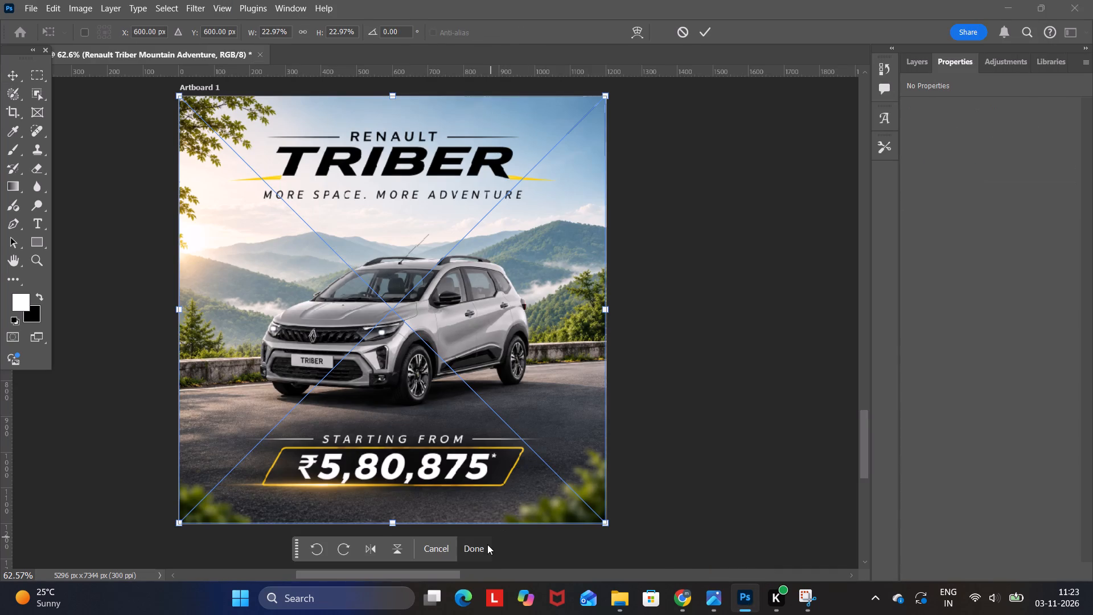
left_click(676, 419)
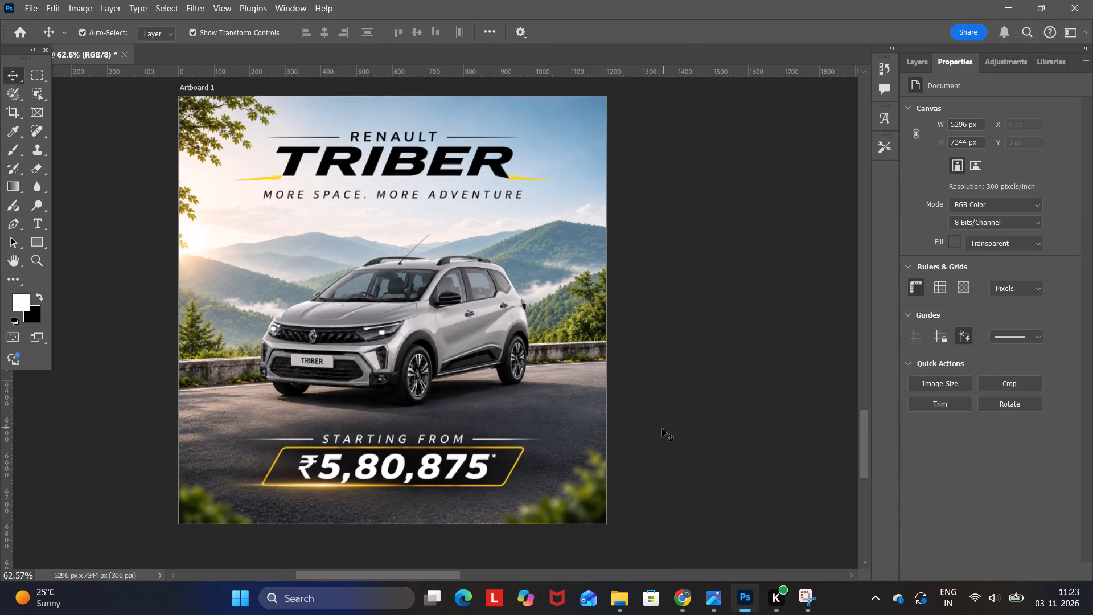
Check the placed silver Triber ad in Artboard 1 and its position relative to the other Triber artboards.
scroll(660, 425, "up", 3, "alt")
scroll(660, 425, "down", 8, "alt")
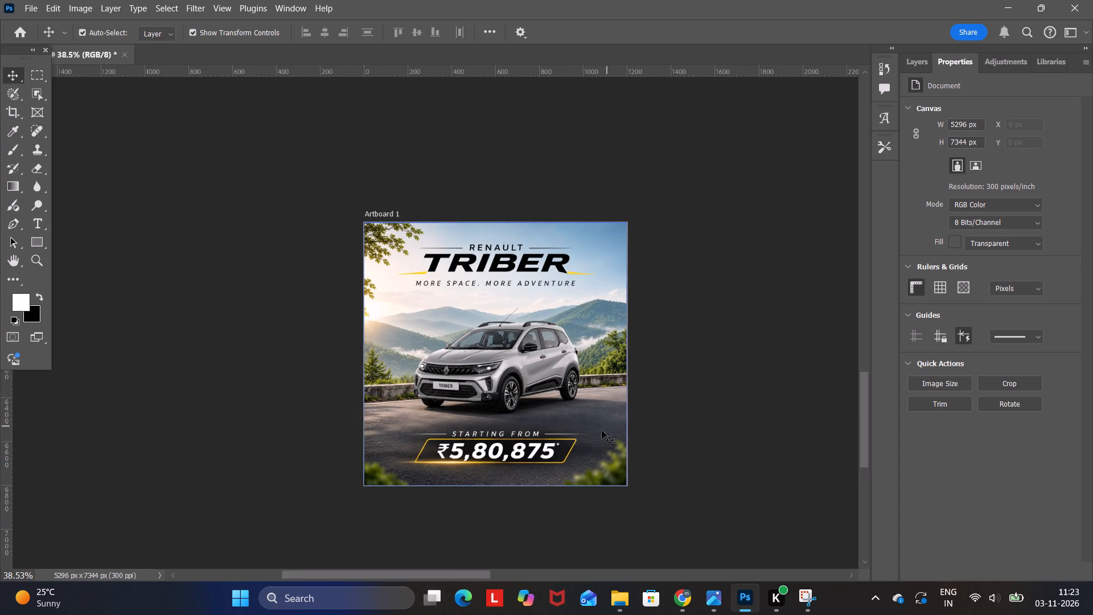
scroll(601, 432, "up", 4)
scroll(603, 434, "up", 20)
scroll(603, 434, "up", 2)
scroll(606, 435, "down", 2)
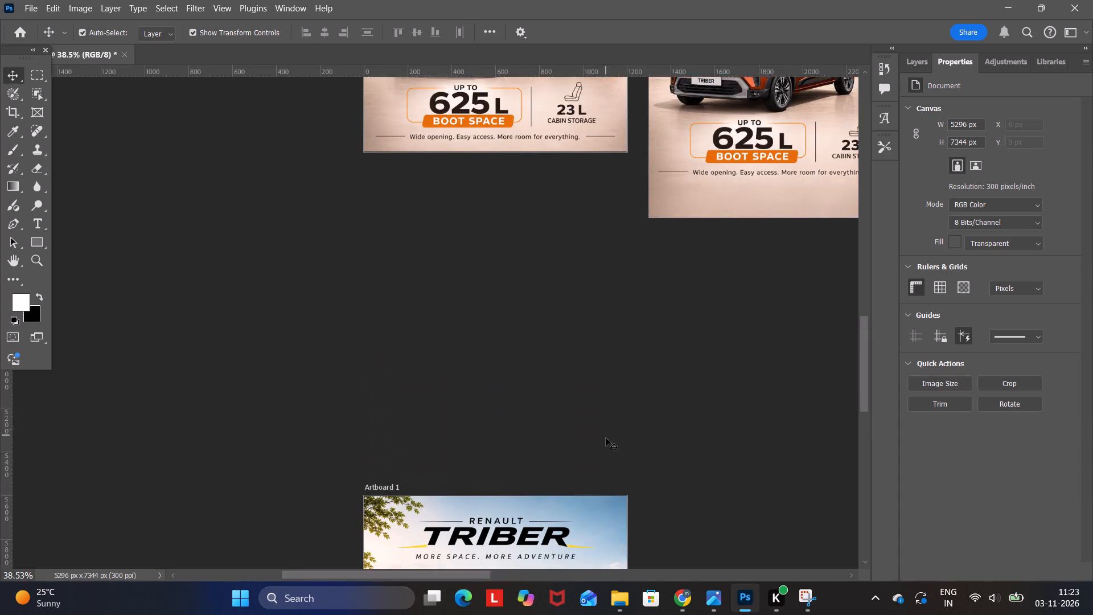
scroll(606, 438, "down", 15)
scroll(603, 444, "down", 6, "alt")
scroll(603, 444, "up", 11, "alt")
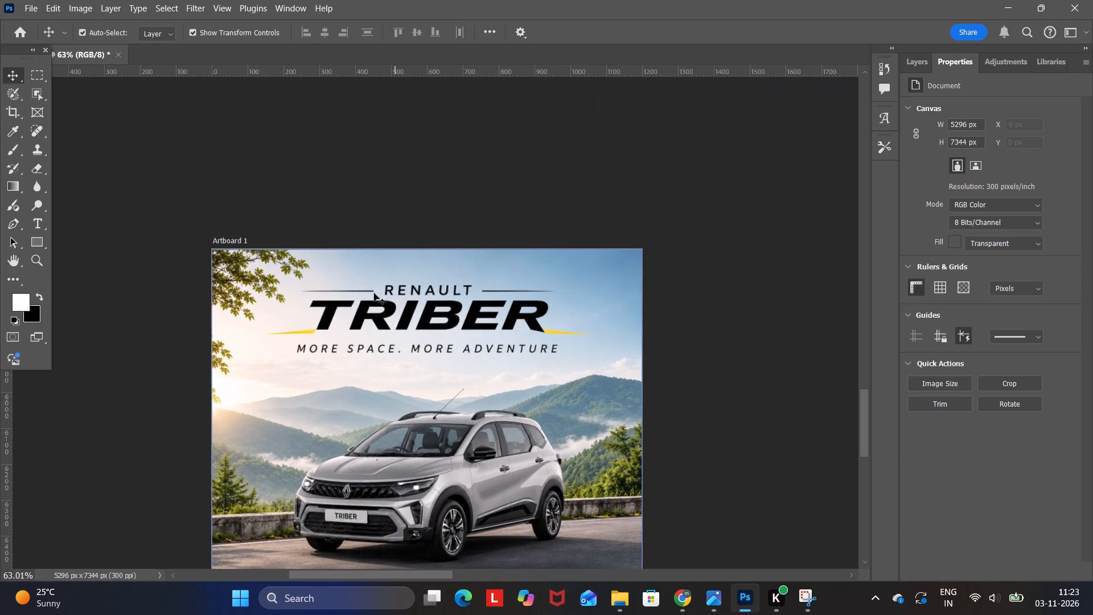
Rename Artboard 1, which holds the silver Triber mountain ad, as "Renault Triber 1".
left_click(239, 244)
left_click(926, 61)
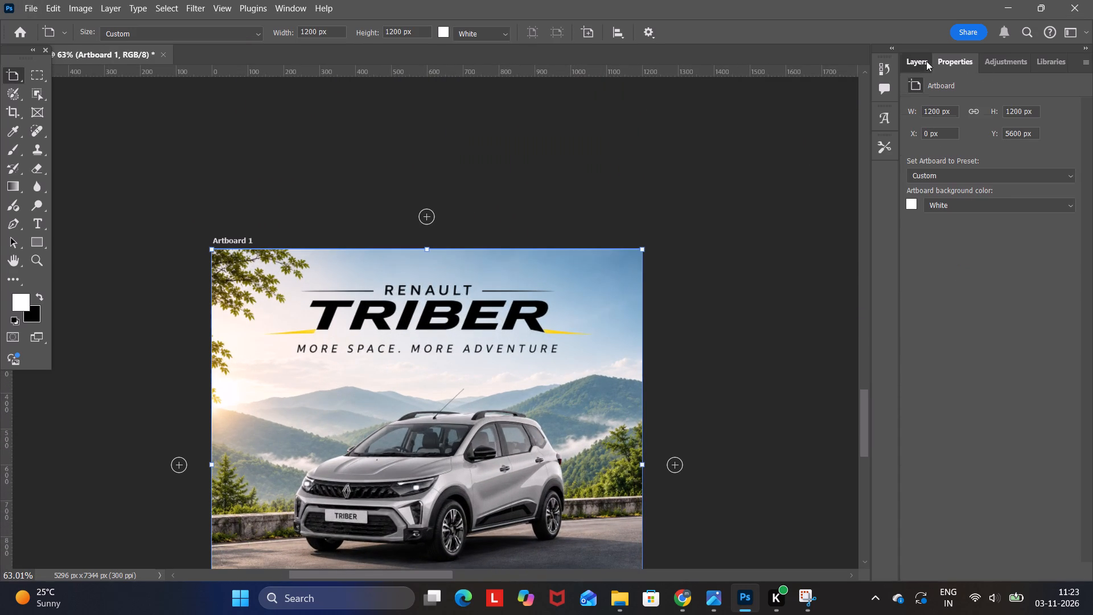
scroll(983, 352, "down", 7)
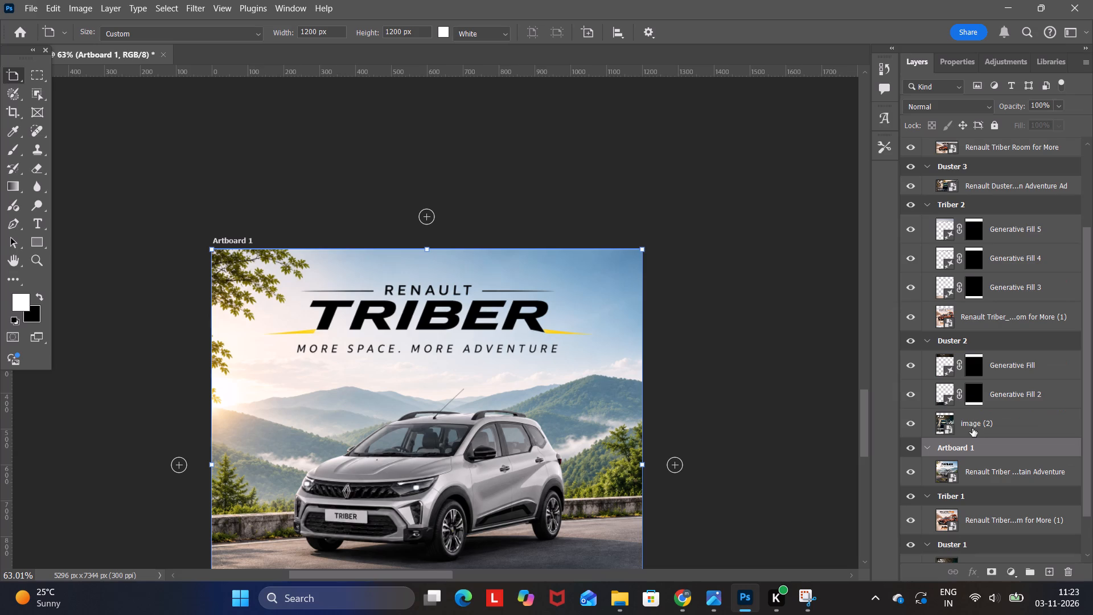
double_click(971, 428)
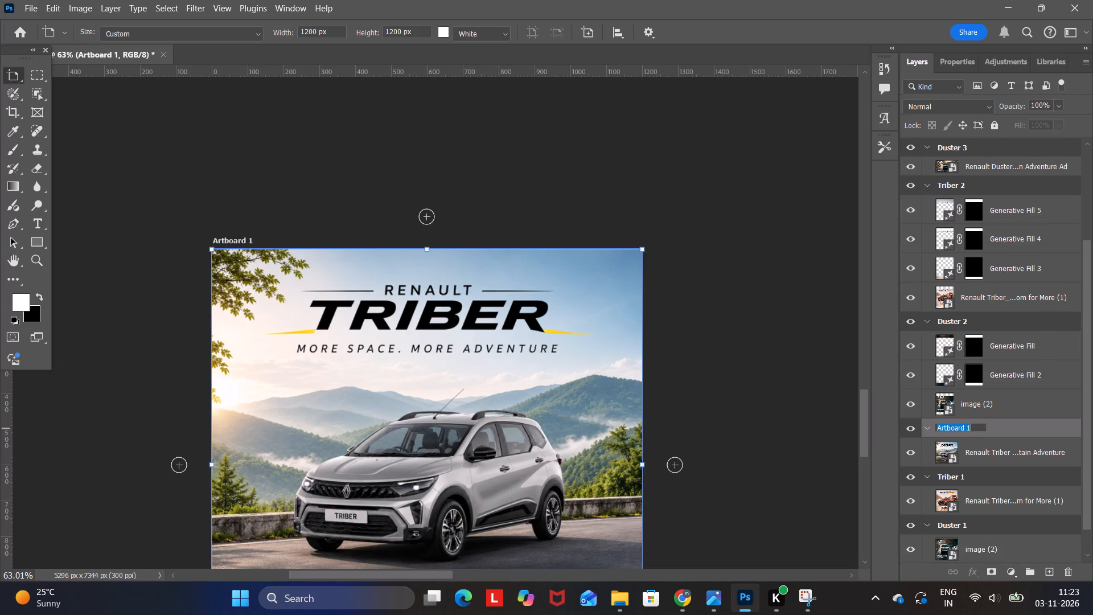
type("RE")
key("BackSpace")
key("BackSpace")
key("r")
type("iber")
key("space")
key("1")
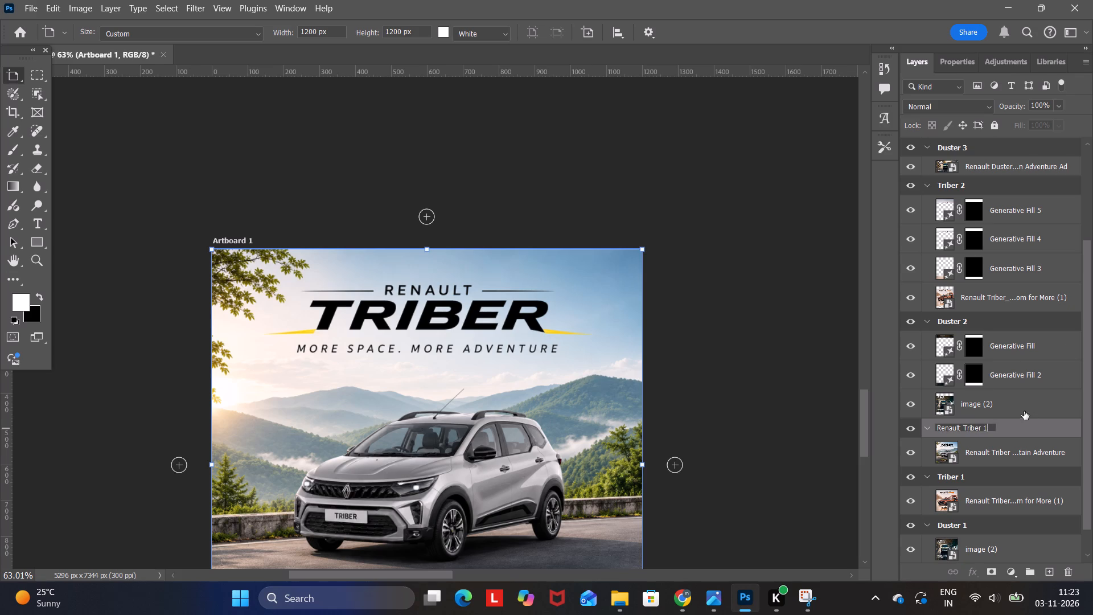
left_click(1023, 412)
Copy the name text of the Renault Triber 1 artboard.
double_click(996, 424)
double_click(977, 428)
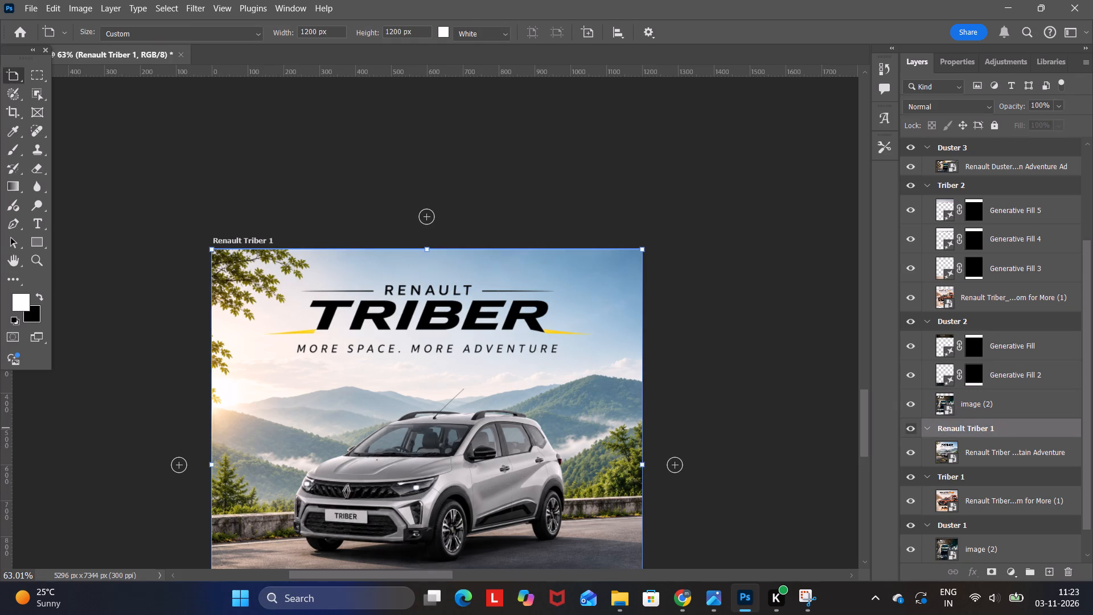
key("ctrl+c")
left_click(767, 343)
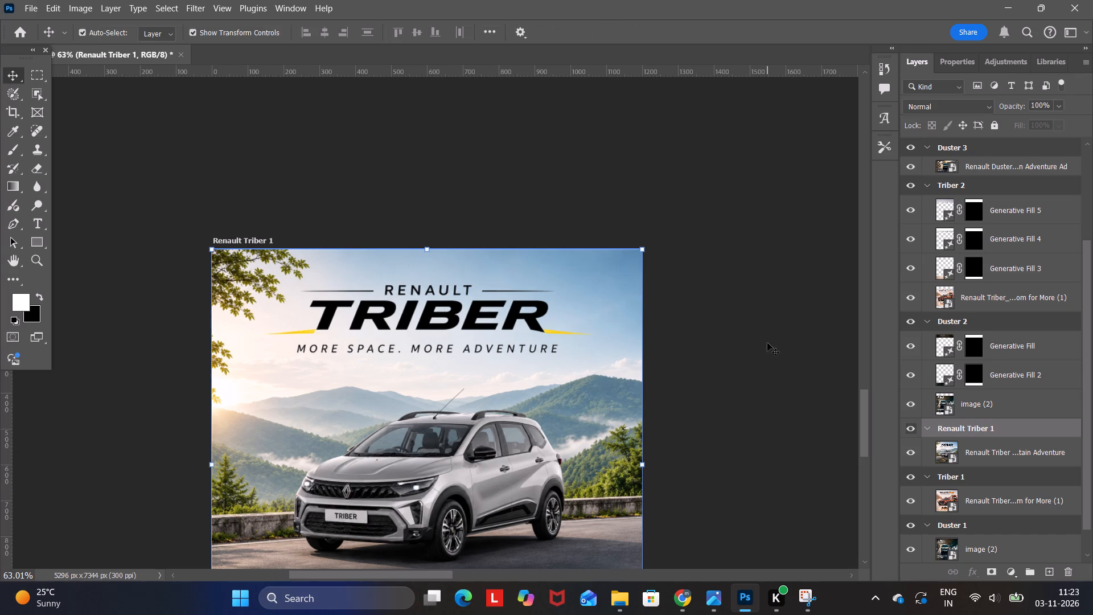
Add an empty 1200 x 1500 px artboard based on Triber 2 and move it beside Renault Triber 1, aligned under Triber 2.
scroll(774, 353, "down", 7, "alt")
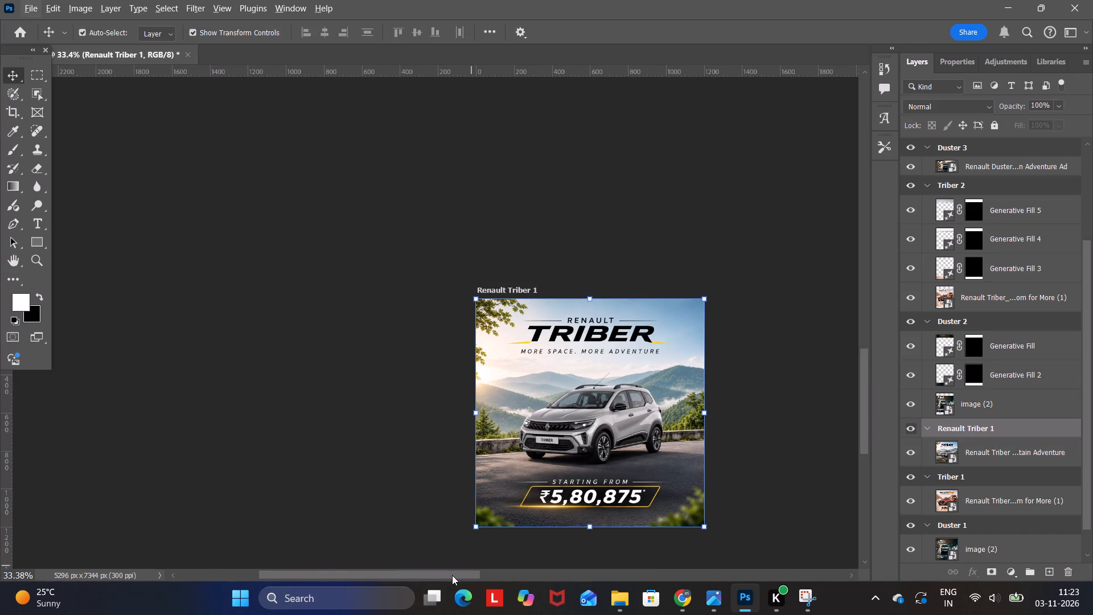
left_click_drag(452, 575, 553, 576)
scroll(505, 497, "up", 20)
scroll(505, 497, "up", 5)
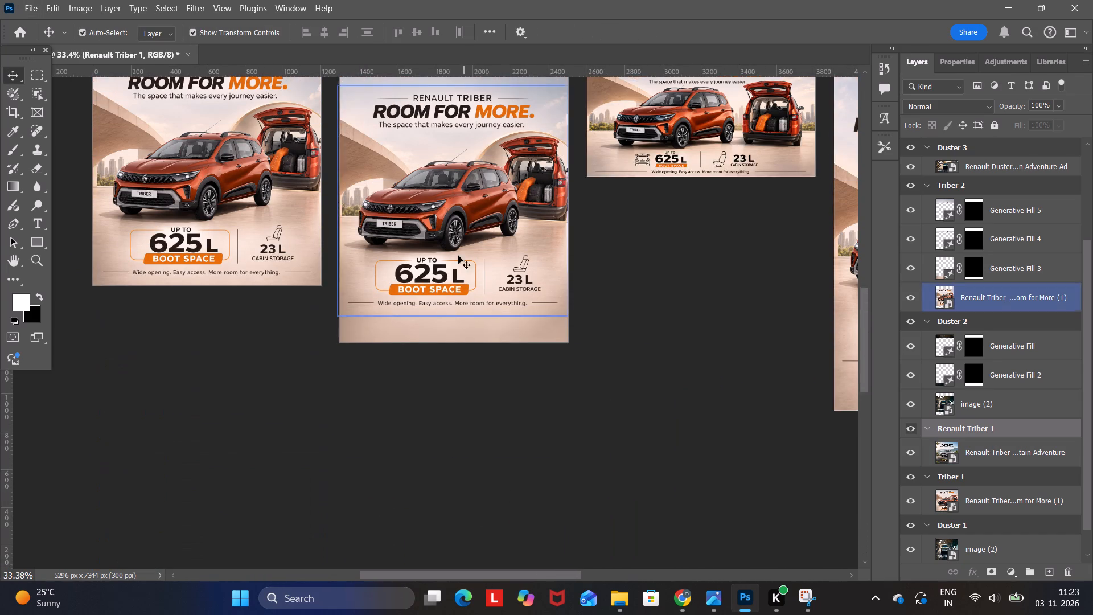
scroll(444, 329, "up", 5)
left_click(359, 104)
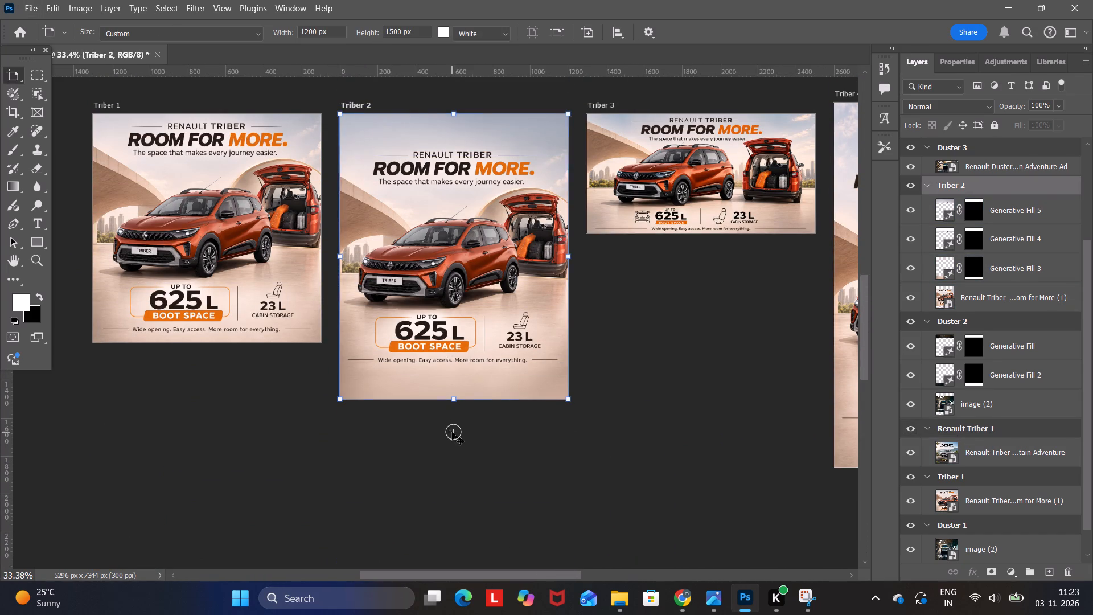
left_click(452, 432)
left_click_drag(371, 105, 368, 325)
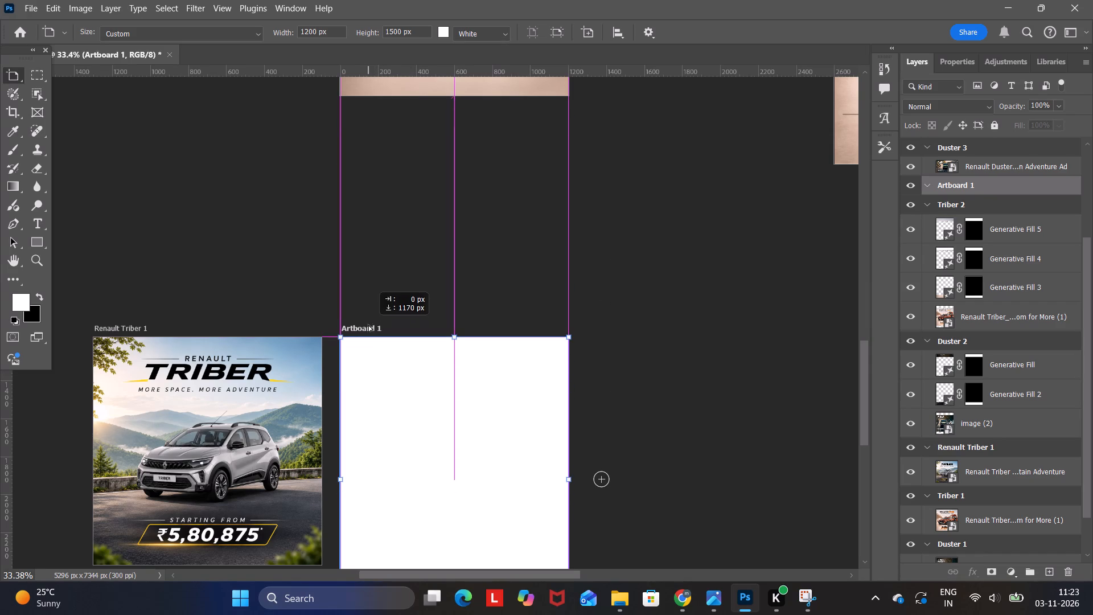
left_click_drag(368, 325, 368, 321)
double_click(368, 326)
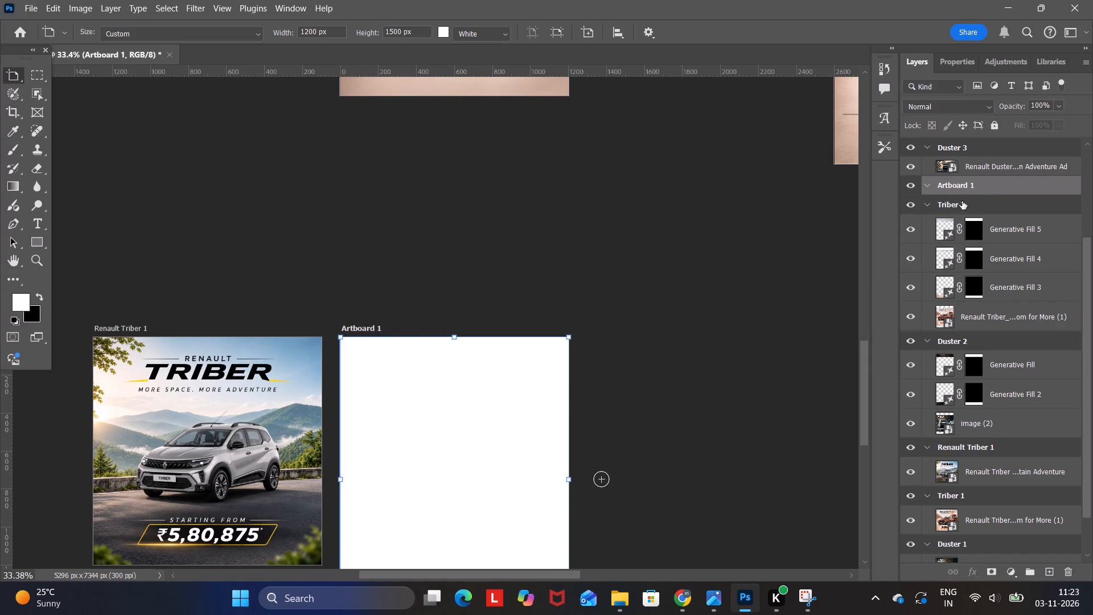
Rename the new 1200 x 1500 px artboard as "Renault Triber 2", reusing the copied name.
double_click(963, 188)
key("ctrl+v")
left_click(832, 253)
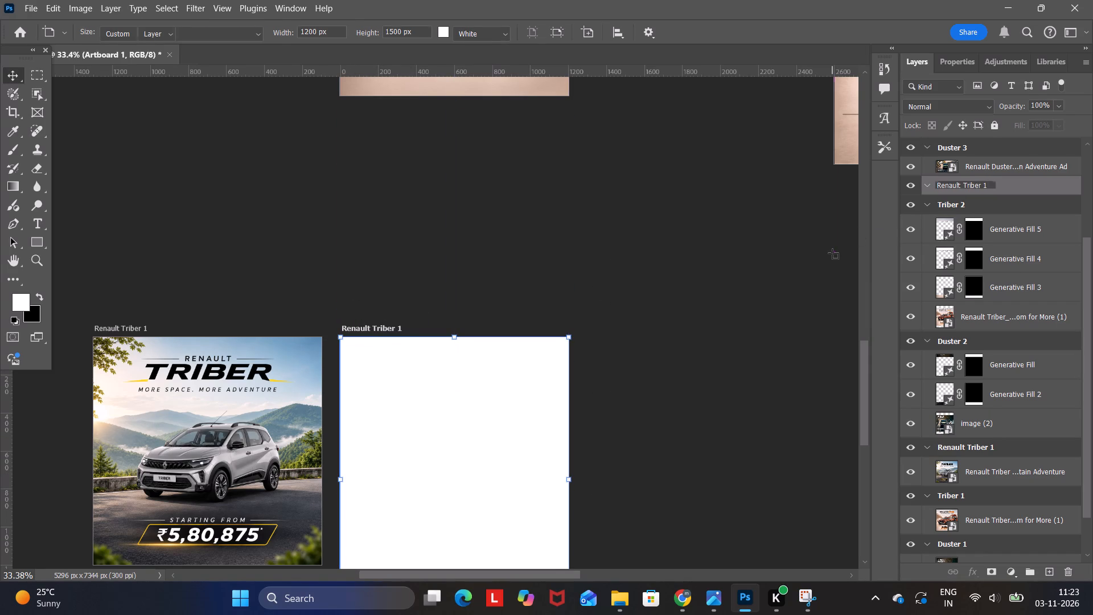
double_click(1012, 186)
double_click(997, 184)
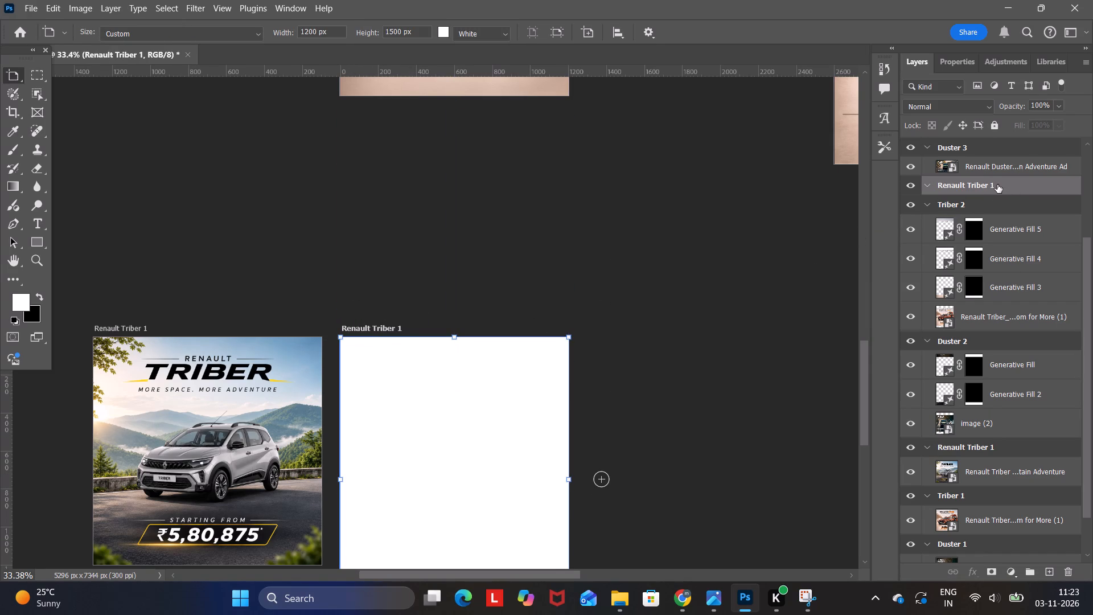
double_click(992, 184)
left_click(990, 182)
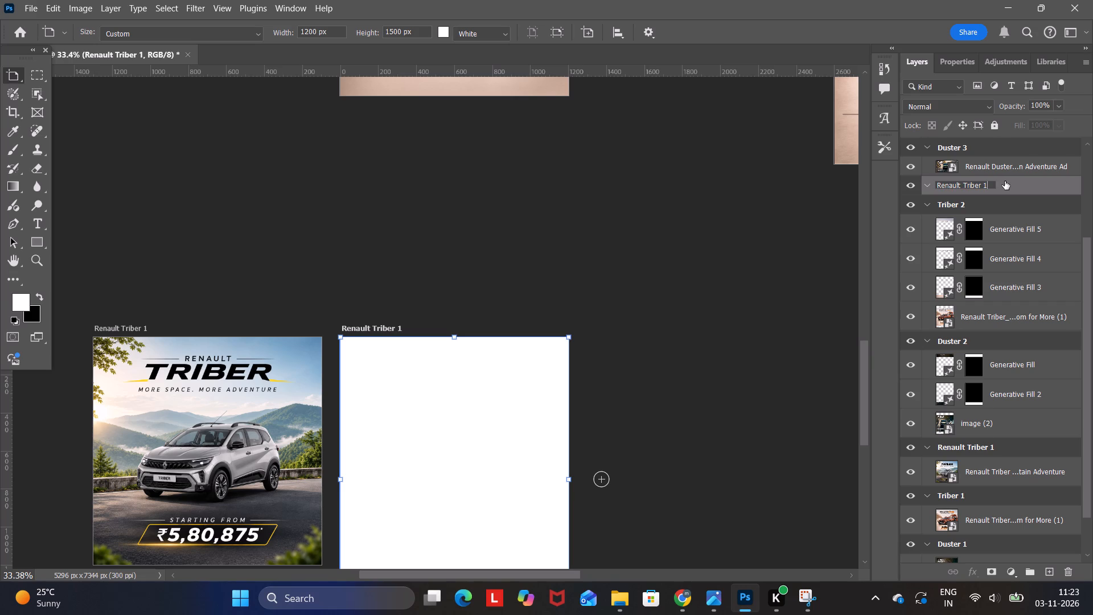
key("BackSpace")
key("2")
left_click(746, 232)
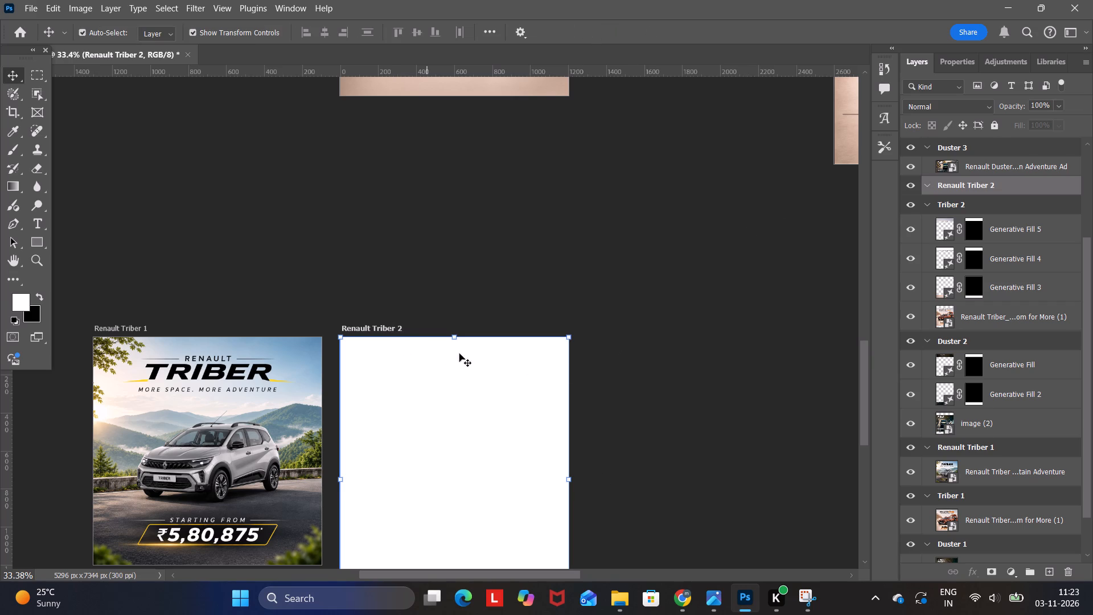
Add an empty 1200 x 628 px artboard based on Triber 3 and move it beside Renault Triber 2.
scroll(645, 307, "up", 20)
scroll(645, 307, "up", 10)
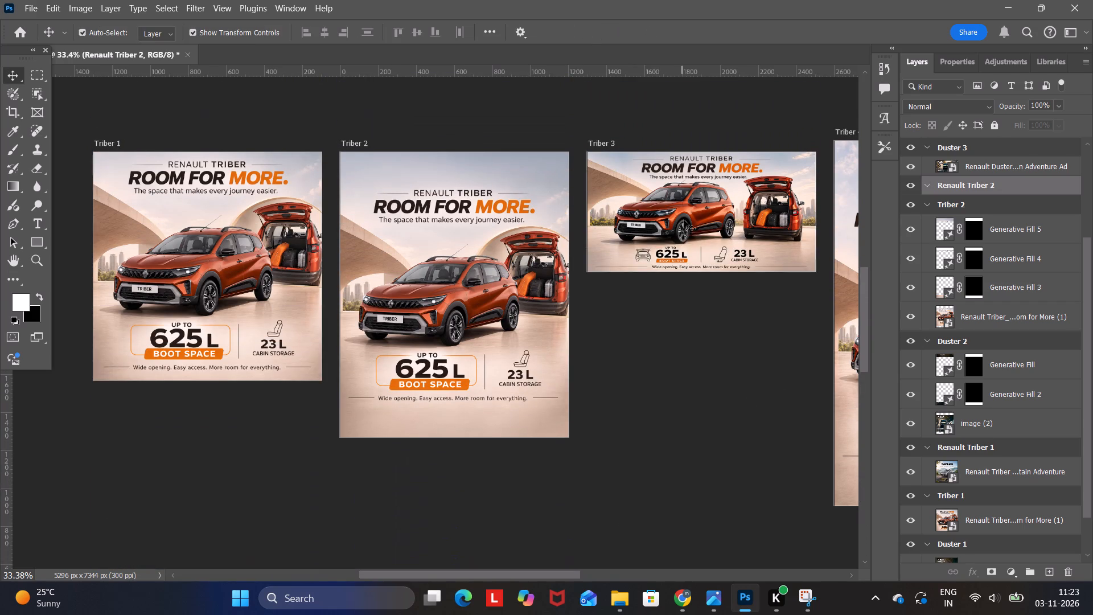
left_click(606, 144)
left_click(700, 306)
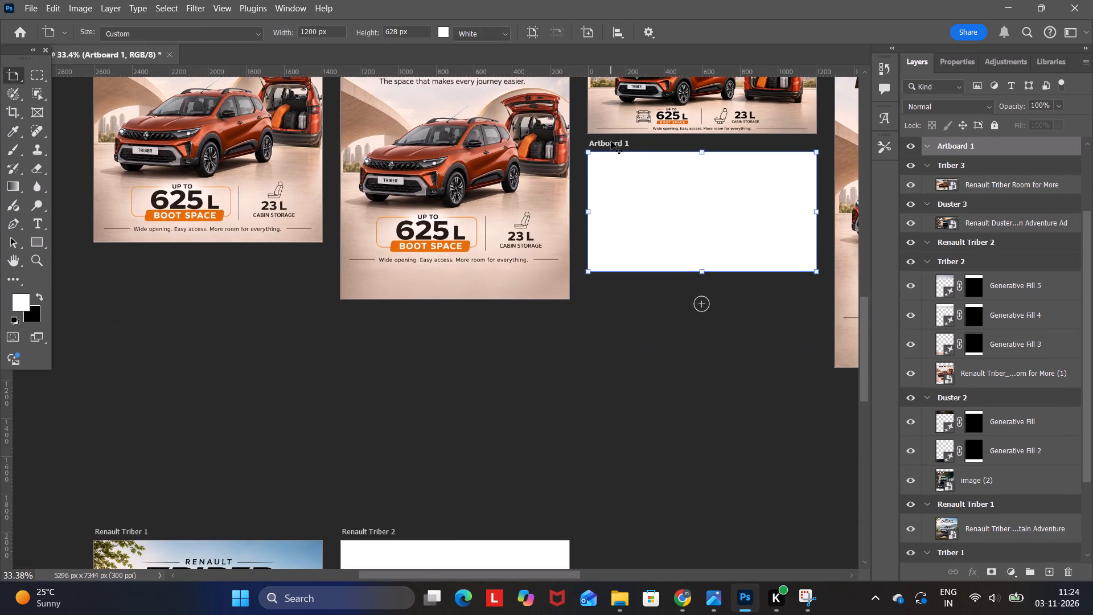
left_click_drag(611, 141, 601, 521)
scroll(637, 475, "down", 17)
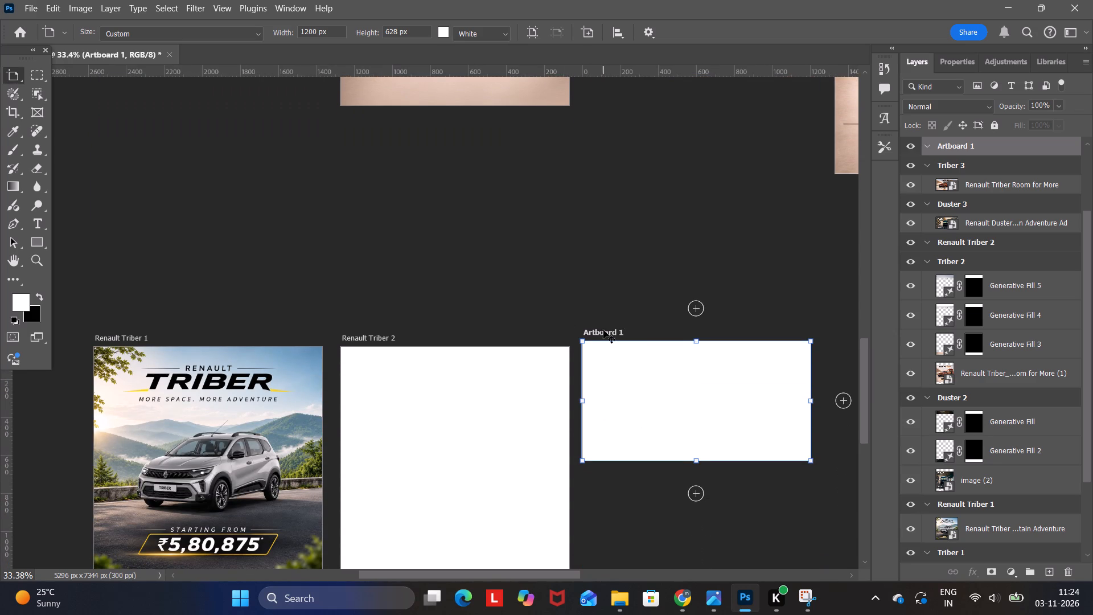
Rename the new 1200 x 628 px artboard as "Renault Triber 3", reusing the copied name.
double_click(968, 139)
key("ctrl+v")
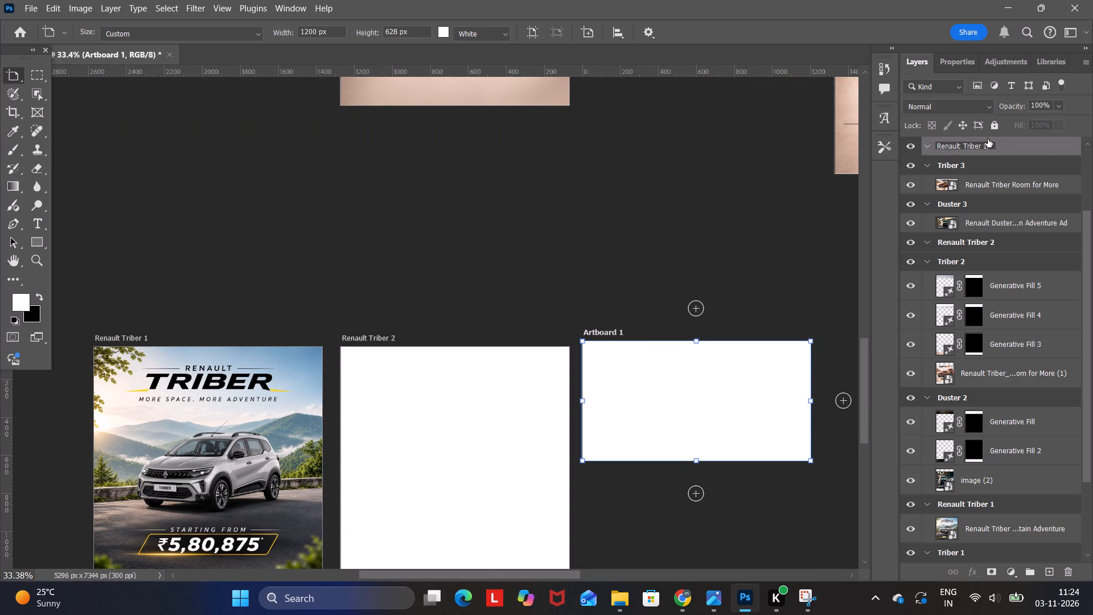
key("BackSpace")
key("3")
left_click(645, 178)
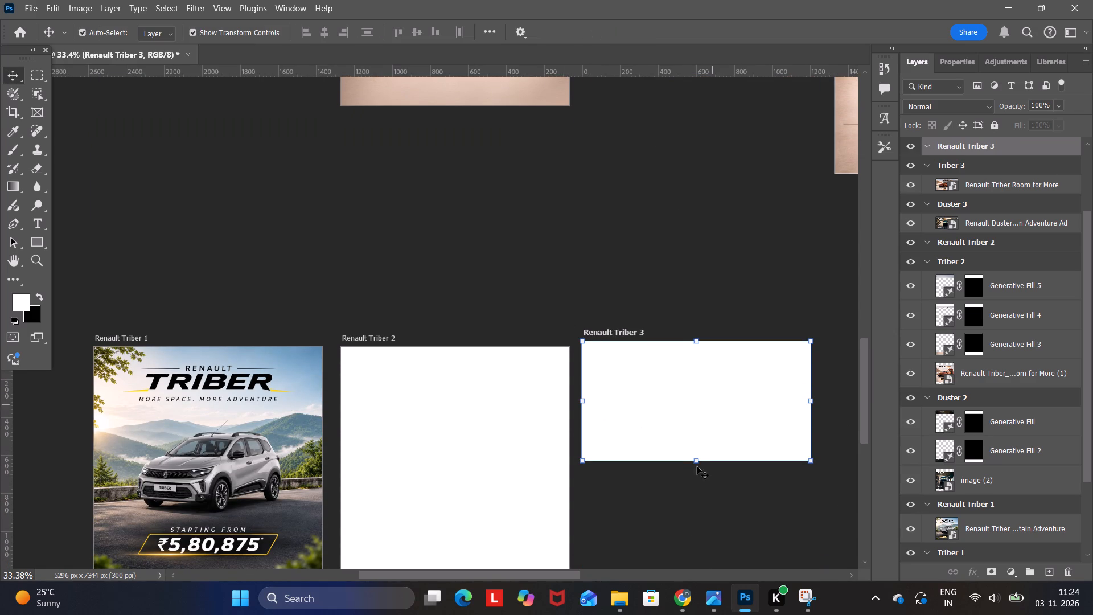
Add an empty 1080 x 1920 px artboard based on Triber 4 and move it down beside Renault Triber 3.
left_click_drag(518, 571, 623, 565)
scroll(485, 129, "up", 11)
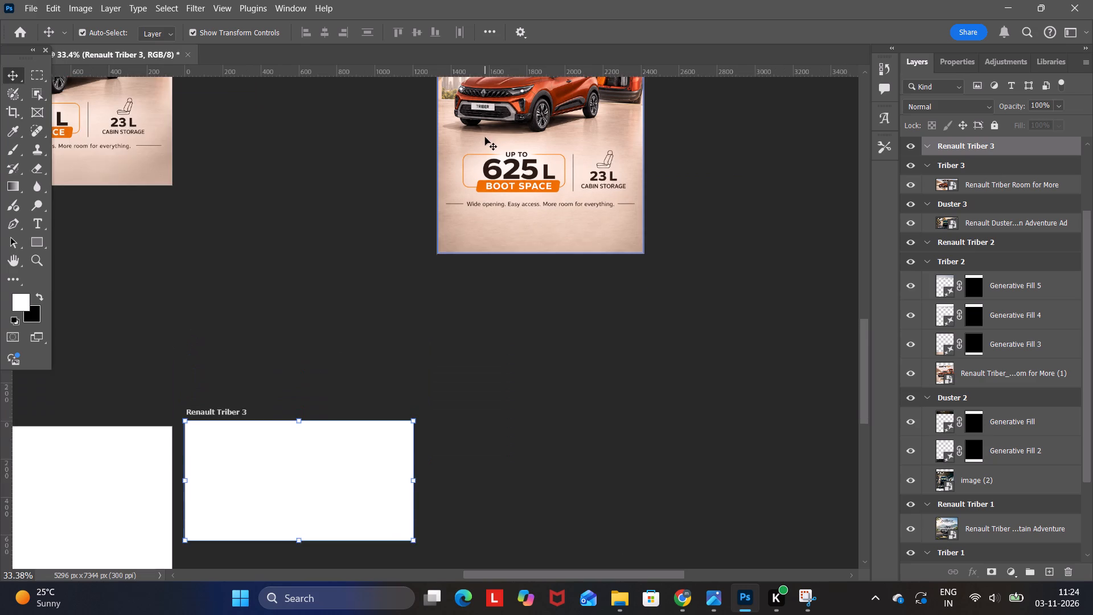
scroll(485, 137, "up", 18)
left_click(457, 130)
scroll(513, 220, "down", 8)
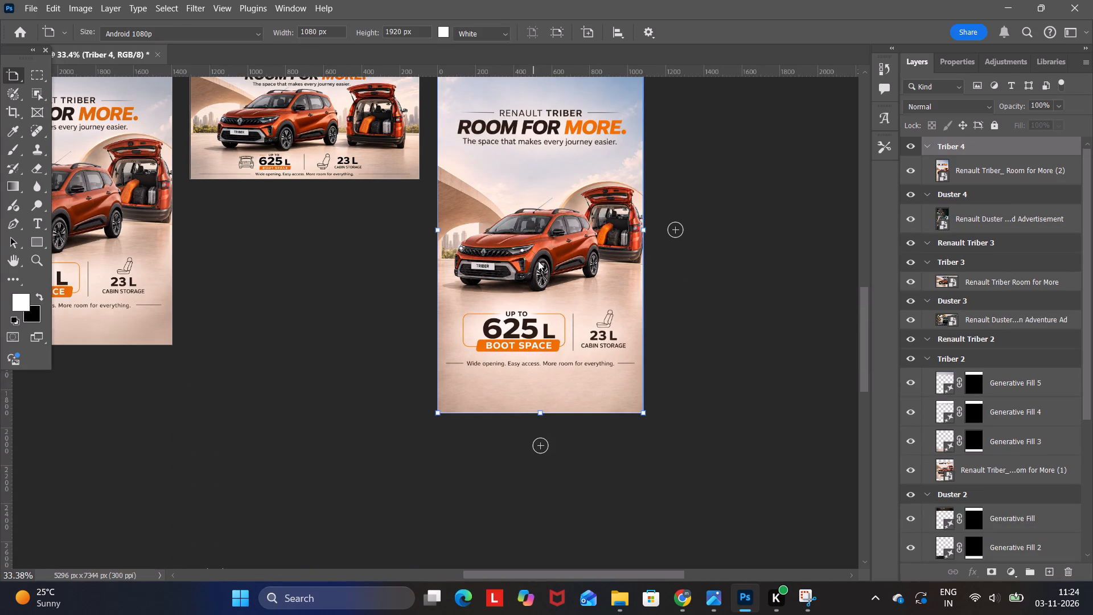
left_click(541, 442)
scroll(506, 176, "up", 5)
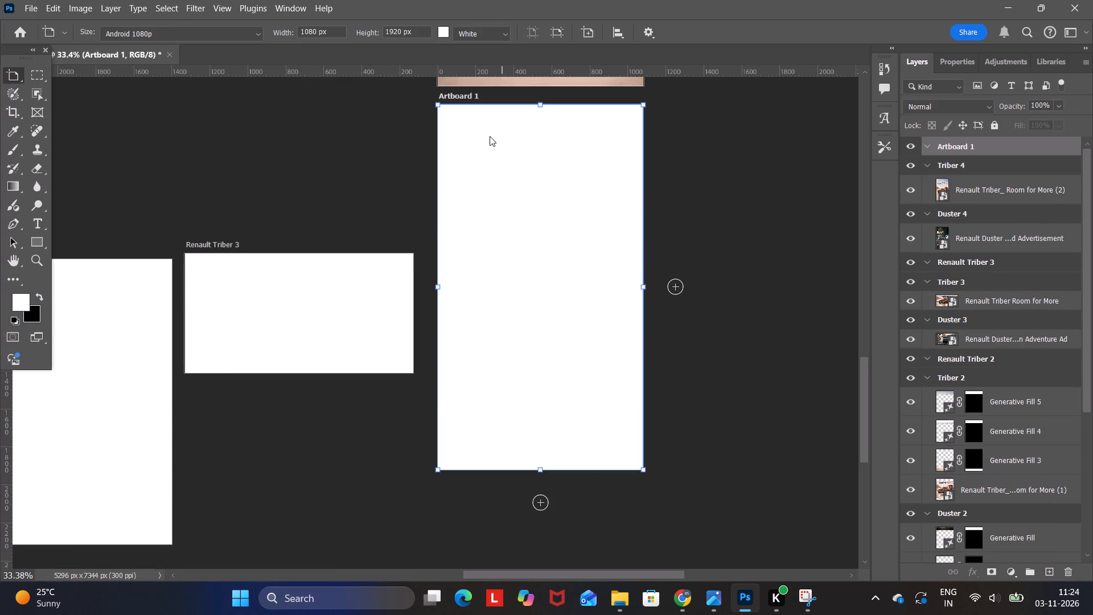
left_click_drag(469, 91, 470, 224)
left_click(658, 188)
left_click(488, 237)
left_click(460, 225)
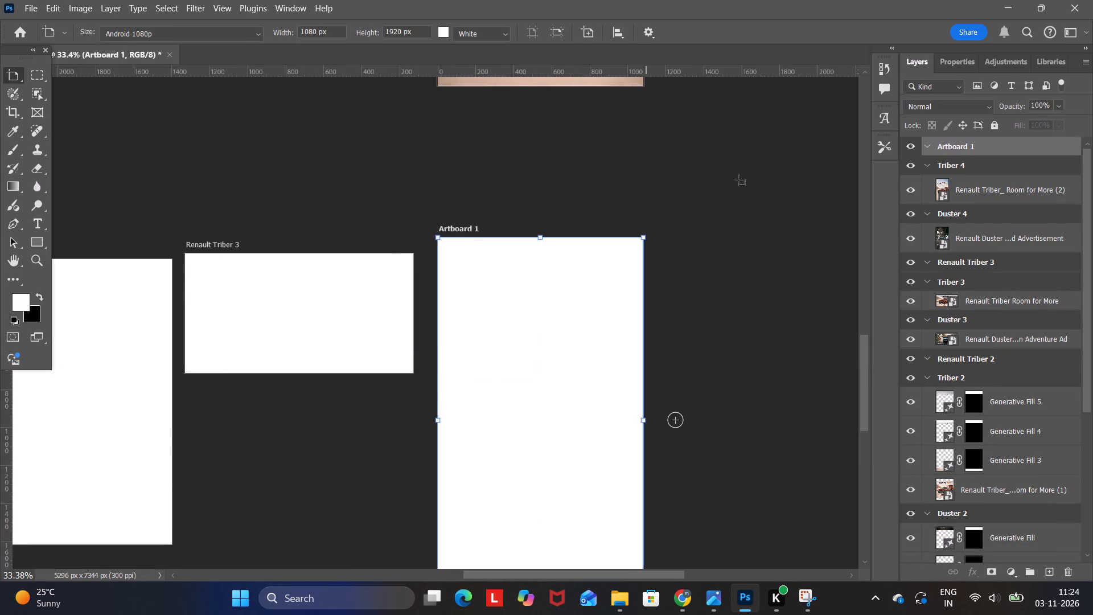
Rename the new 1080 x 1920 px artboard as "Renault Triber 4", reusing the copied name.
double_click(957, 151)
key("ctrl+v")
key("BackSpace")
key("4")
left_click(638, 169)
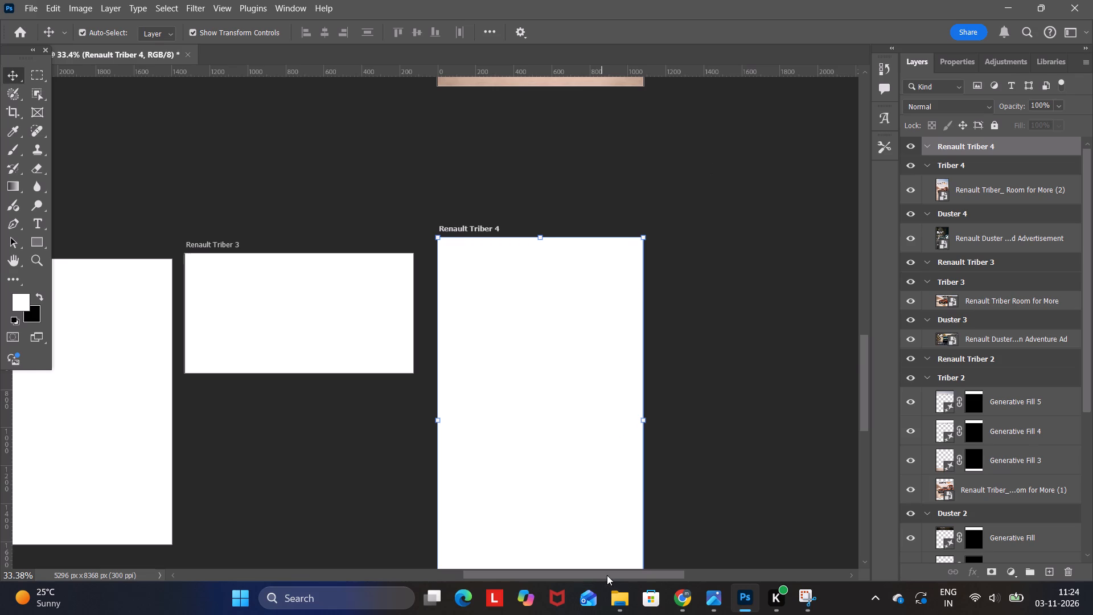
Add a text layer reading "T&C Apply*" just above the car on the Renault Triber 1 artboard.
left_click_drag(607, 575, 469, 555)
scroll(433, 463, "up", 3)
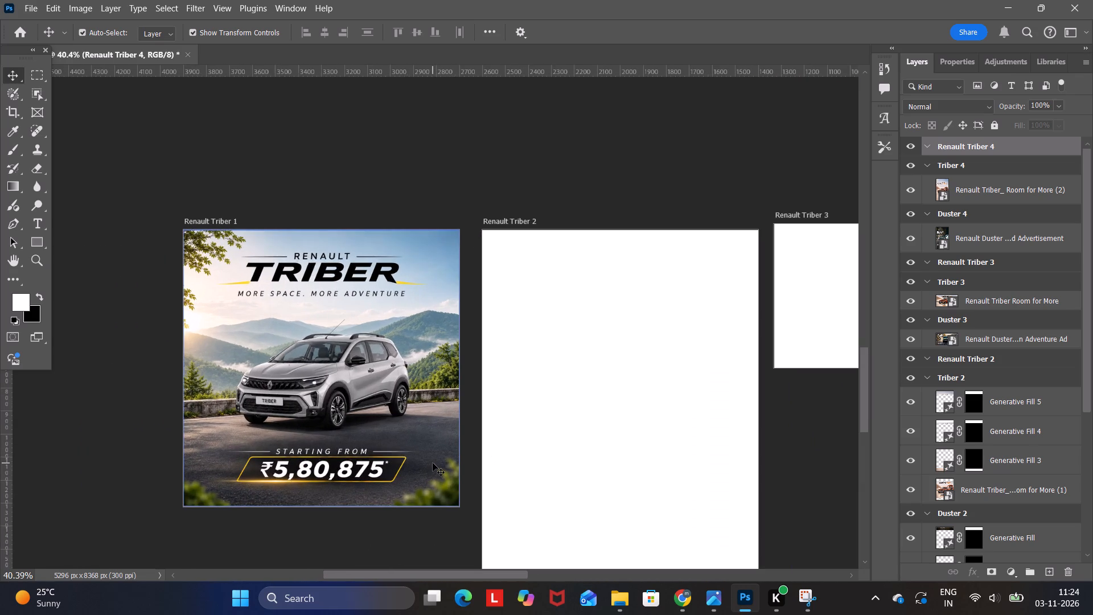
scroll(432, 463, "up", 4, "alt")
scroll(430, 464, "down", 5)
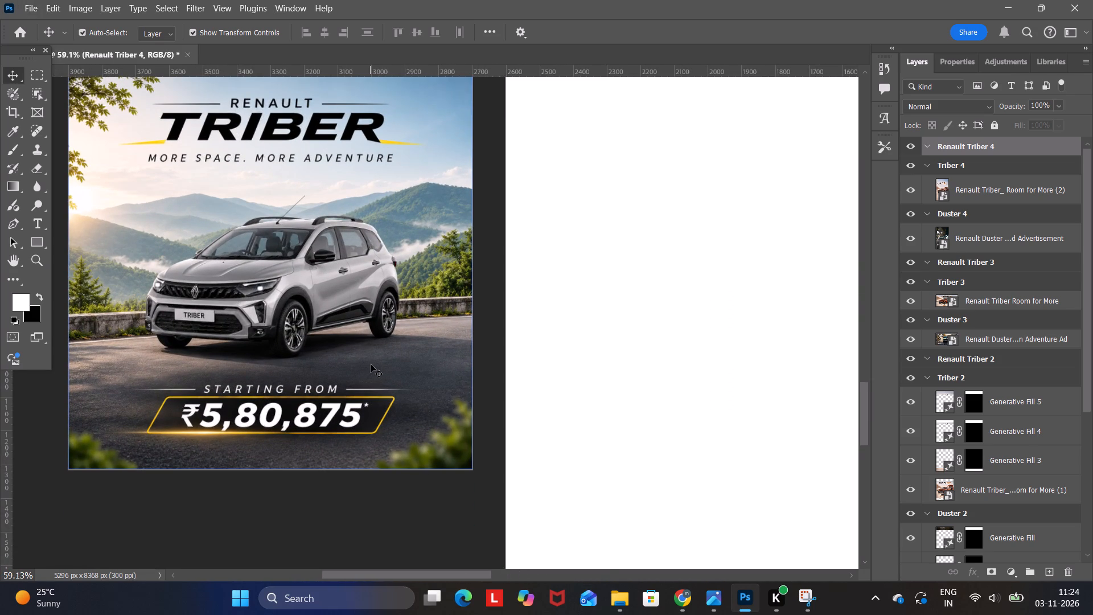
left_click(371, 364)
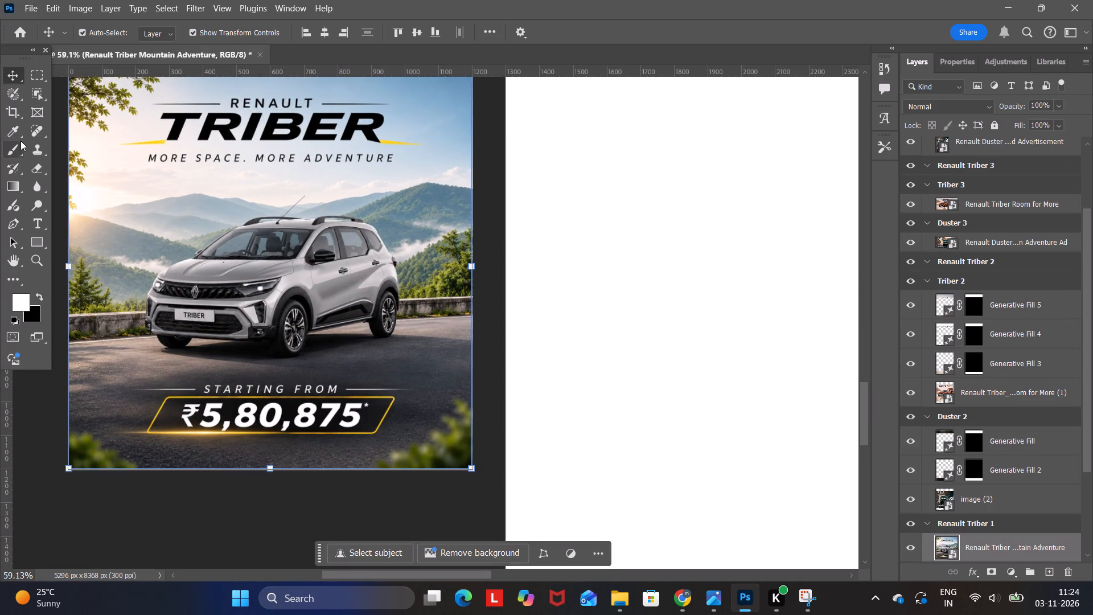
left_click(36, 223)
left_click(241, 220)
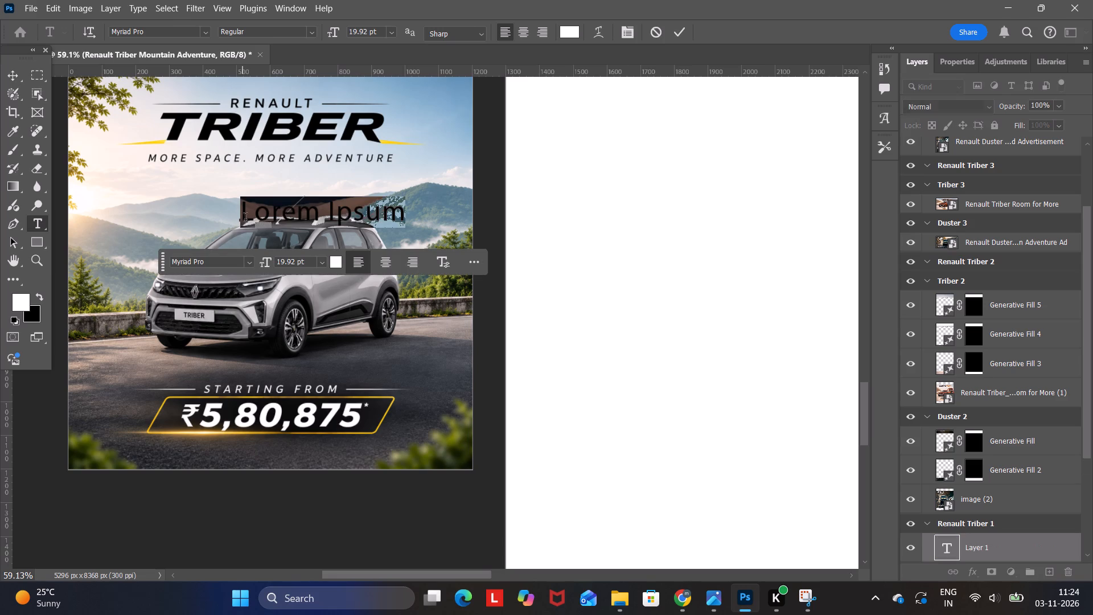
key("t")
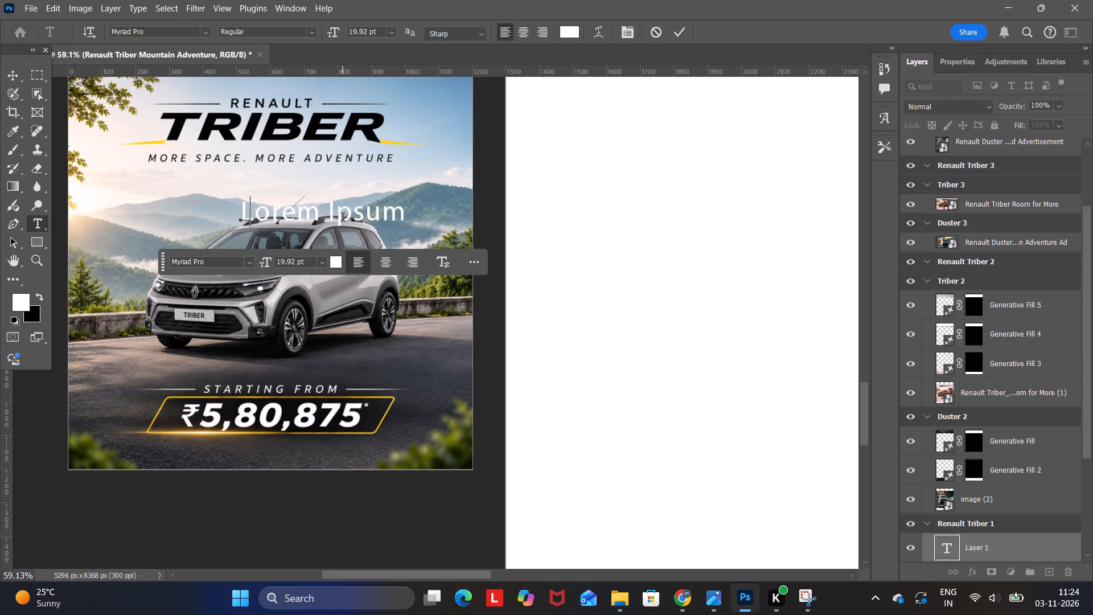
key("BackSpace")
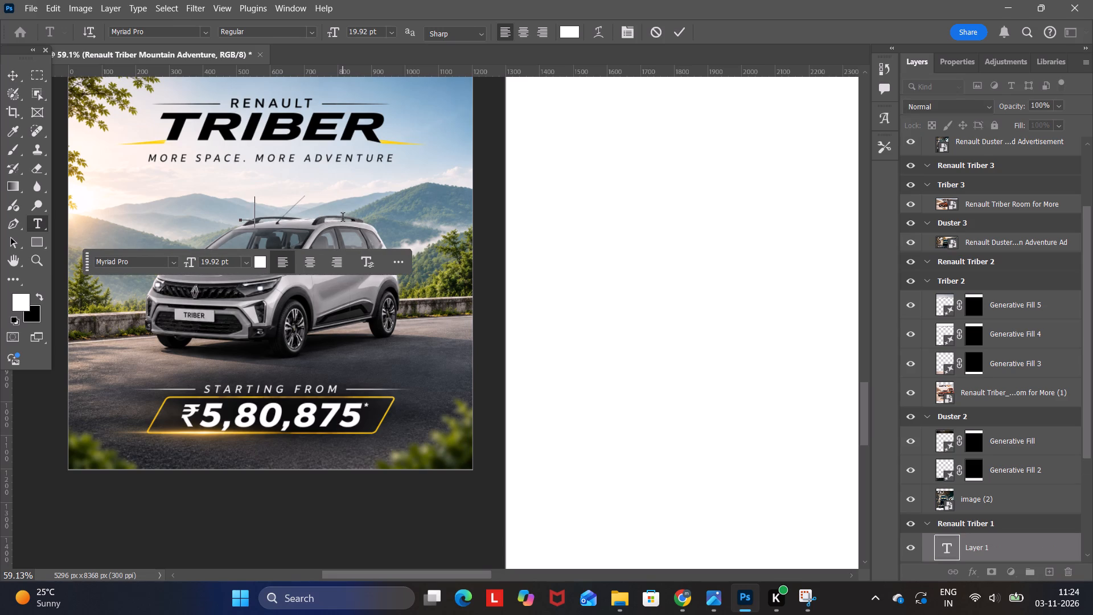
key("shift+ampersand")
key("c")
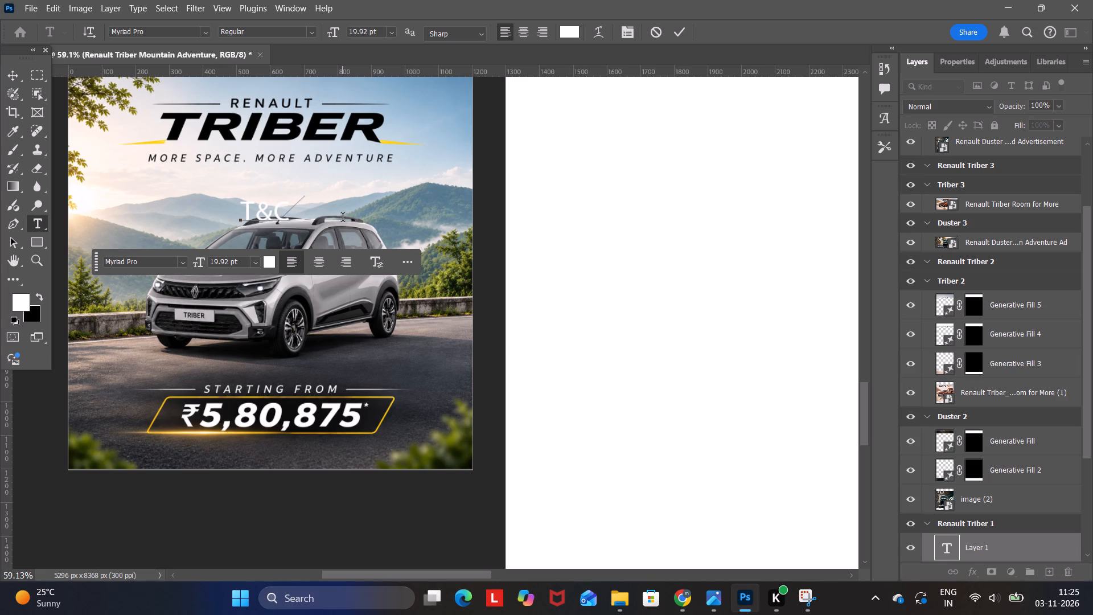
key("space")
type("aplly")
key("BackSpace")
key("BackSpace")
key("BackSpace")
key("BackSpace")
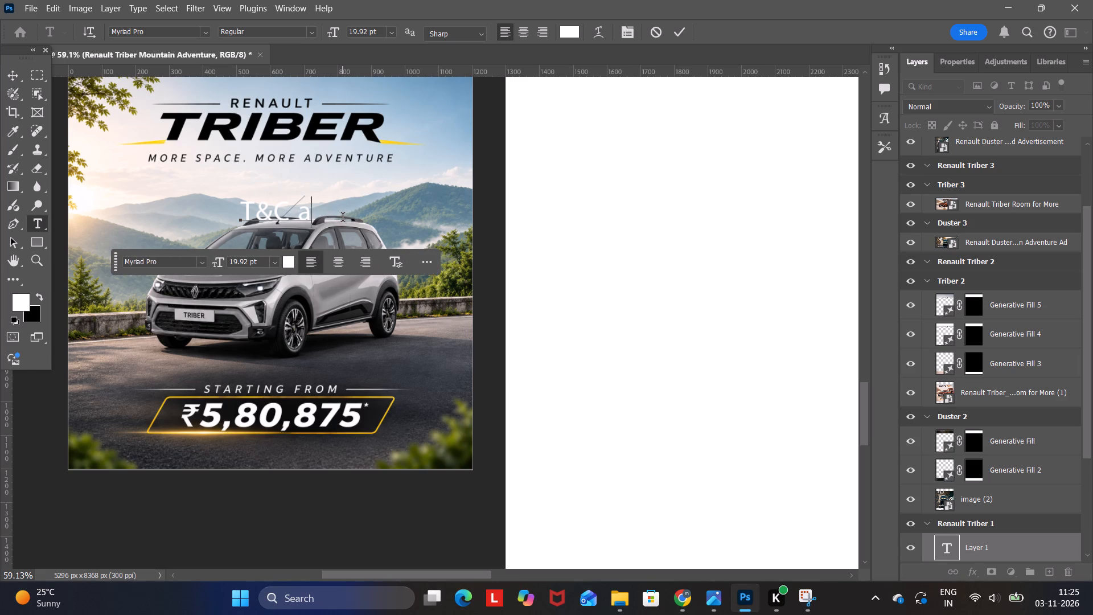
key("BackSpace")
key("a")
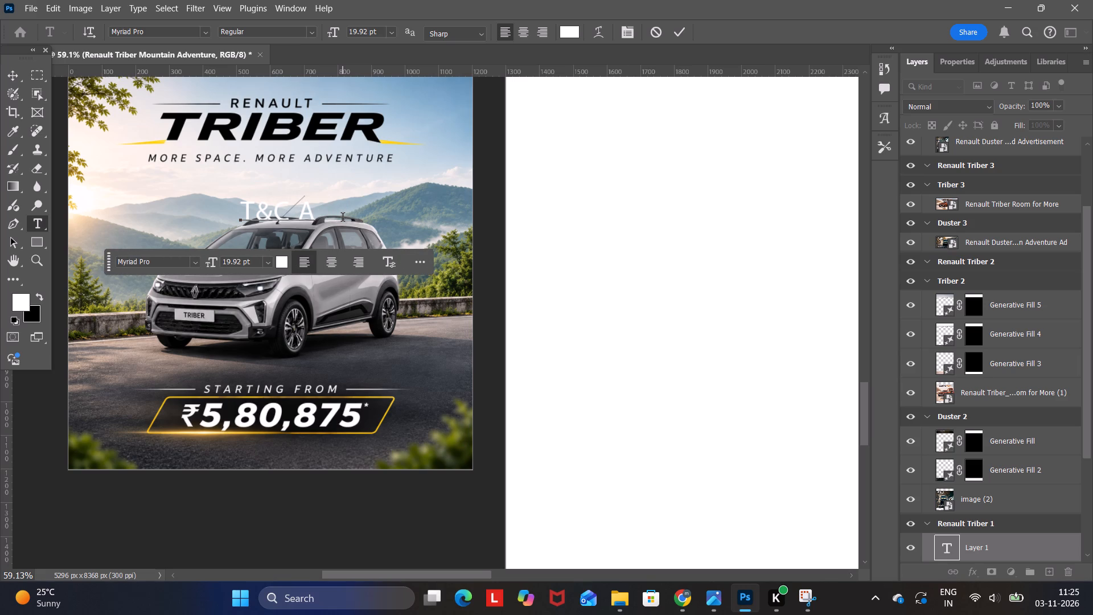
type("pplk")
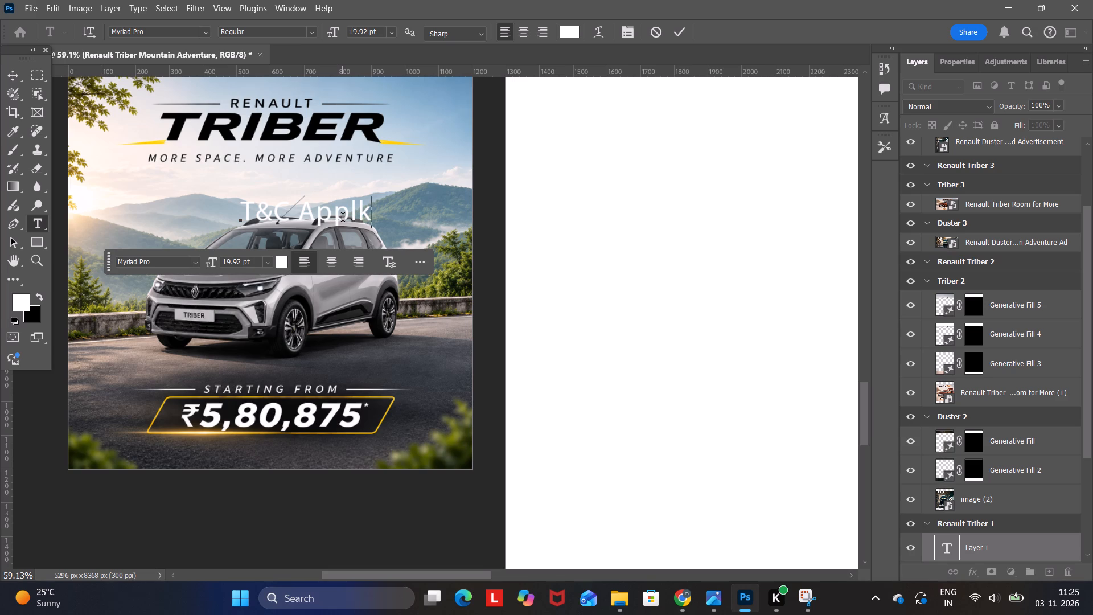
key("BackSpace")
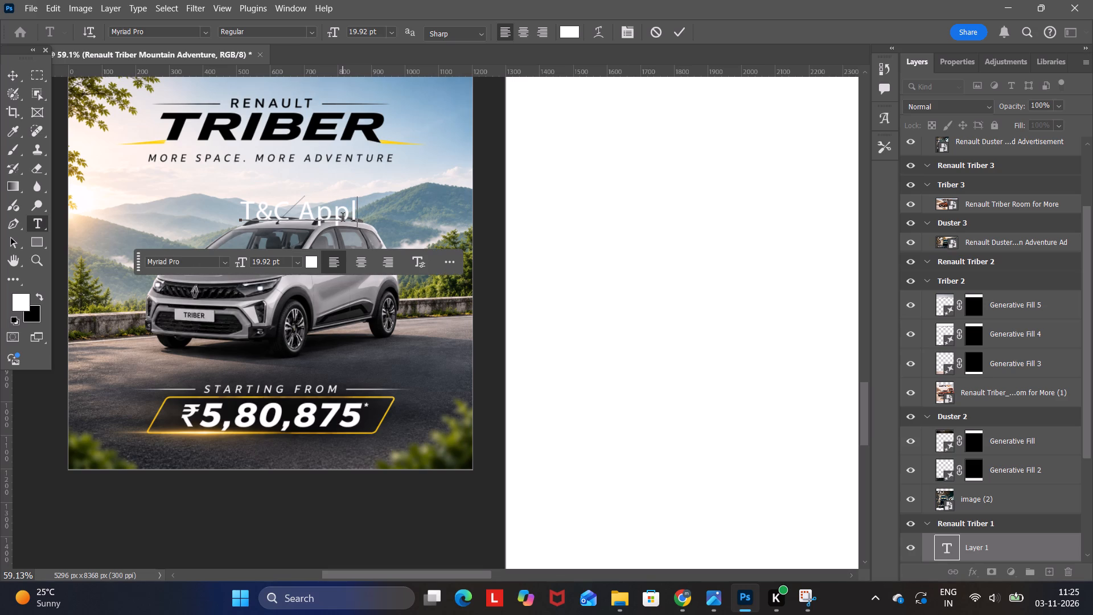
key("y")
key("asterisk")
left_click(10, 74)
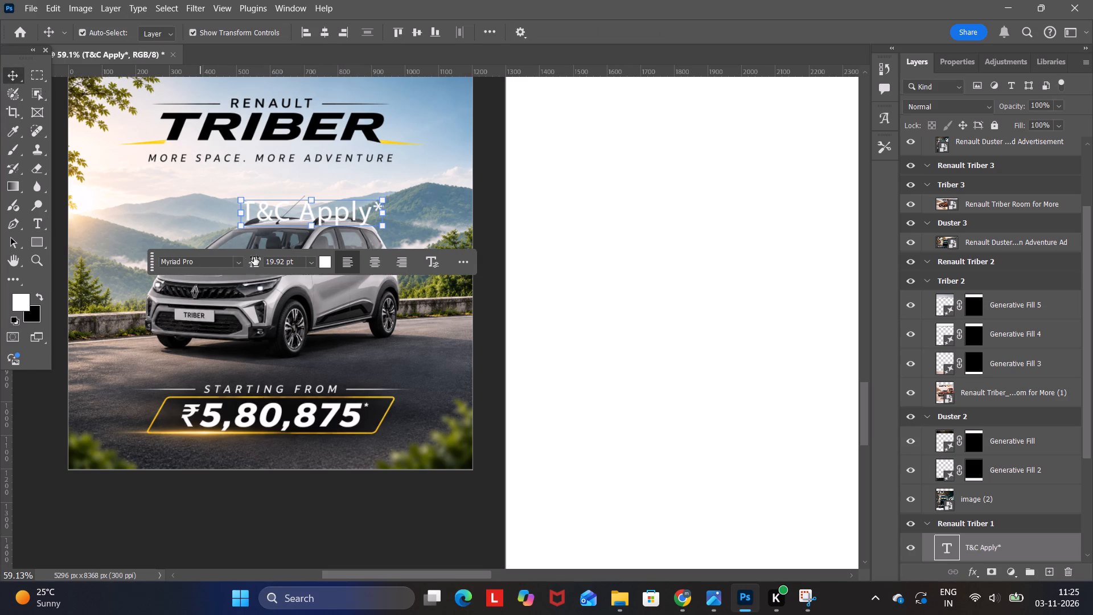
Open the font size of the "T&C Apply*" text for editing on the Renault Triber 1 artboard.
left_click_drag(283, 262, 226, 267)
key("Clear")
key("Return")
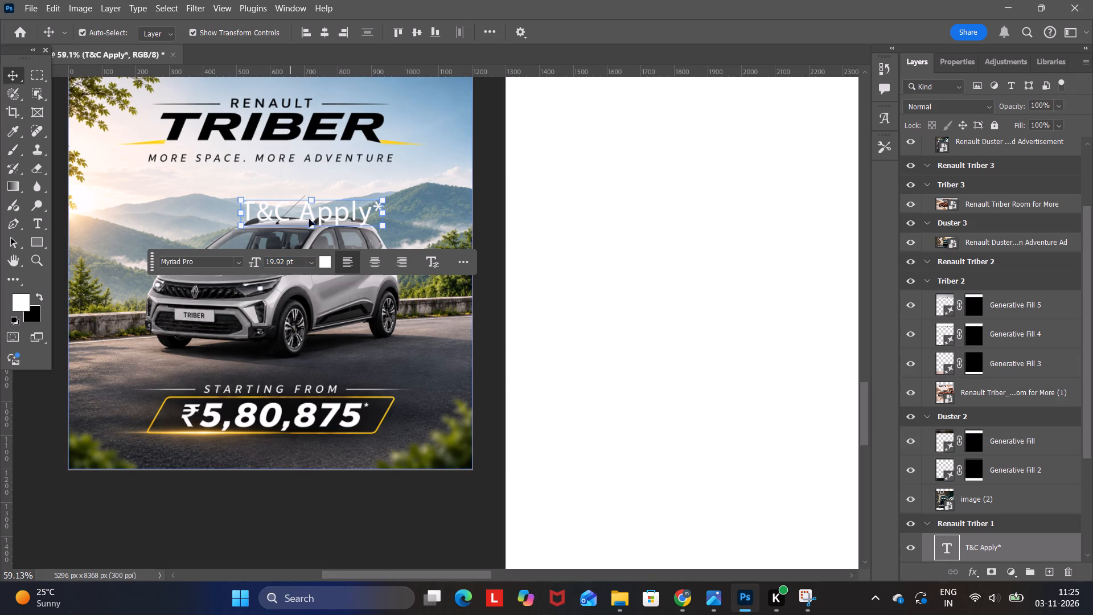
left_click(302, 247)
left_click(314, 212)
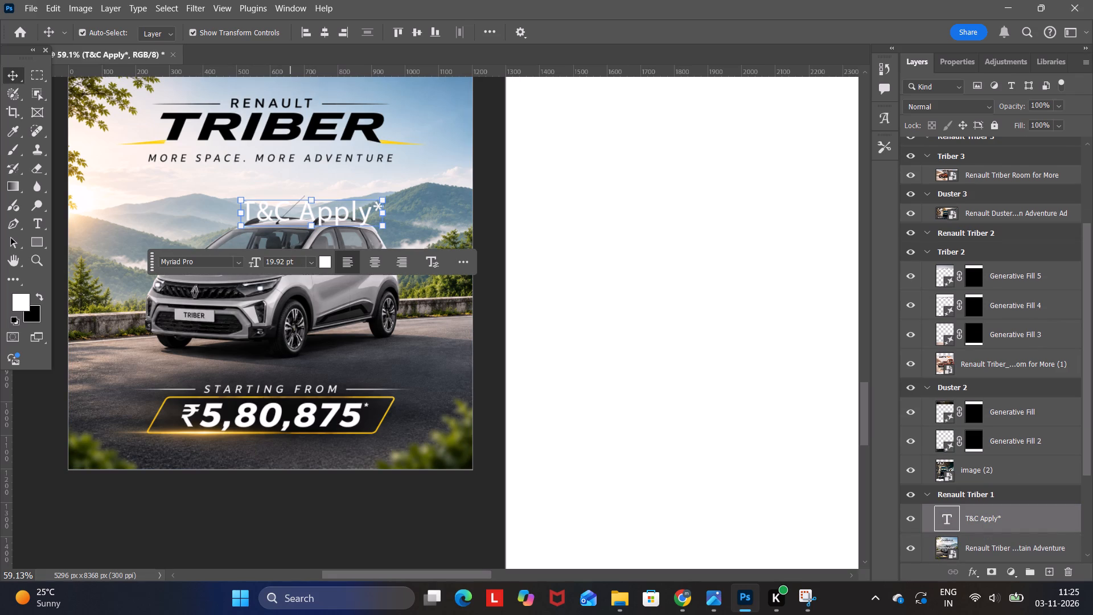
left_click_drag(283, 263, 255, 267)
key("Clear")
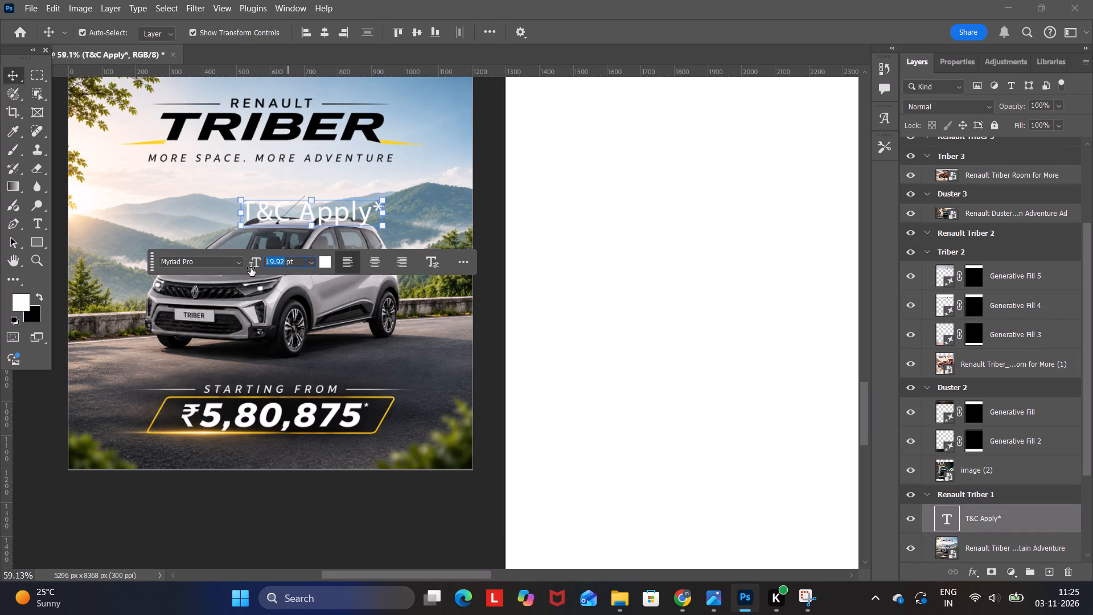
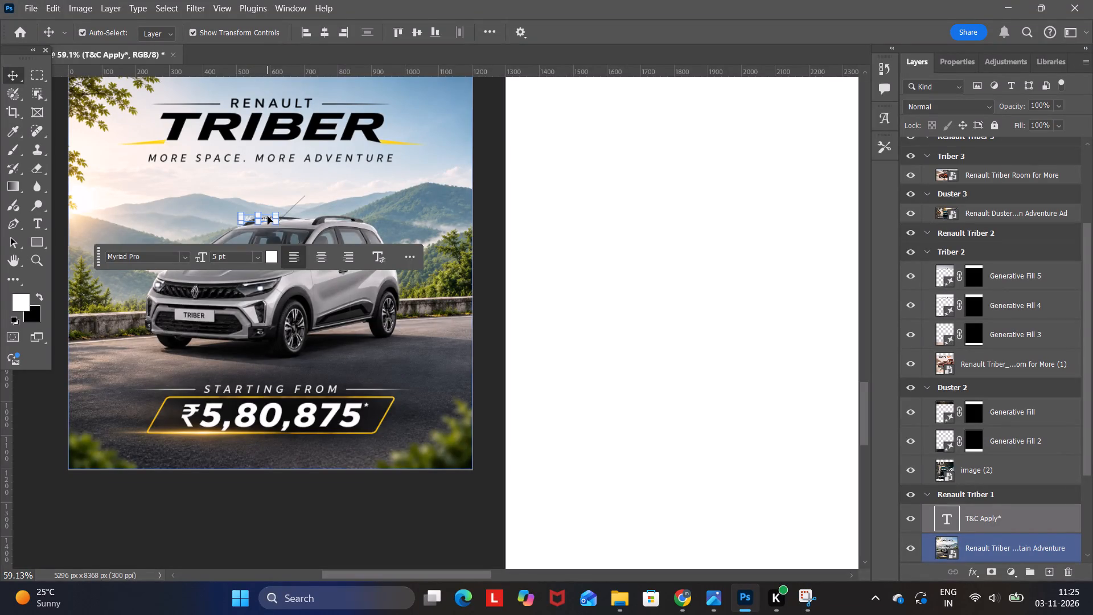
Move the "T&C Apply*" text about 544 px right and 700 px down to the lower-right corner of Renault Triber 1.
left_click_drag(268, 218, 451, 453)
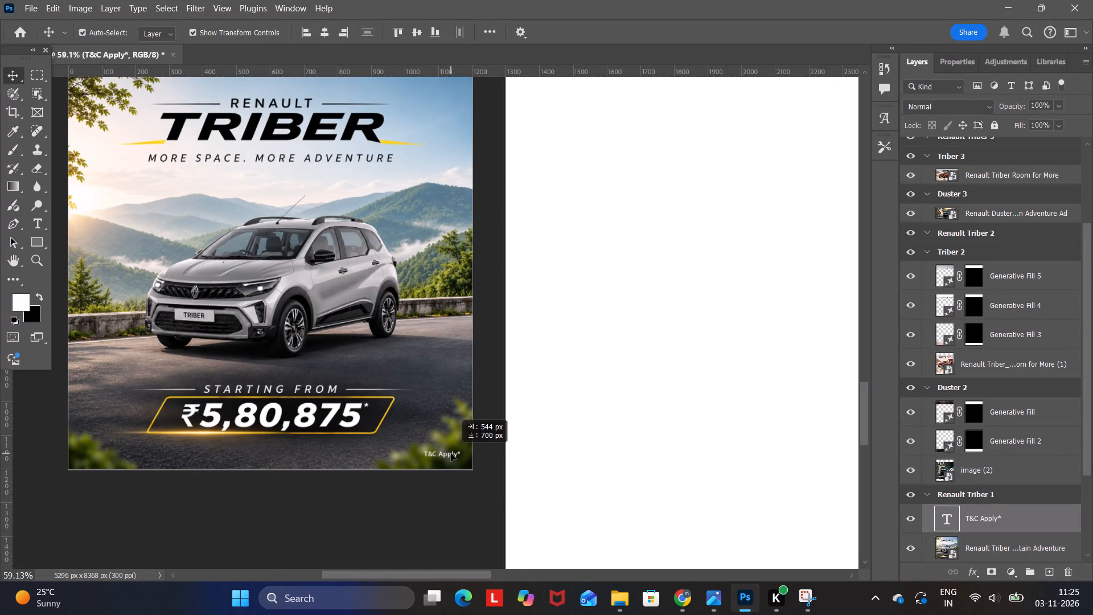
left_click_drag(451, 453, 450, 453)
Set the font size of the "T&C Apply*" text on Renault Triber 1 to 3 pt.
left_click_drag(398, 490, 369, 498)
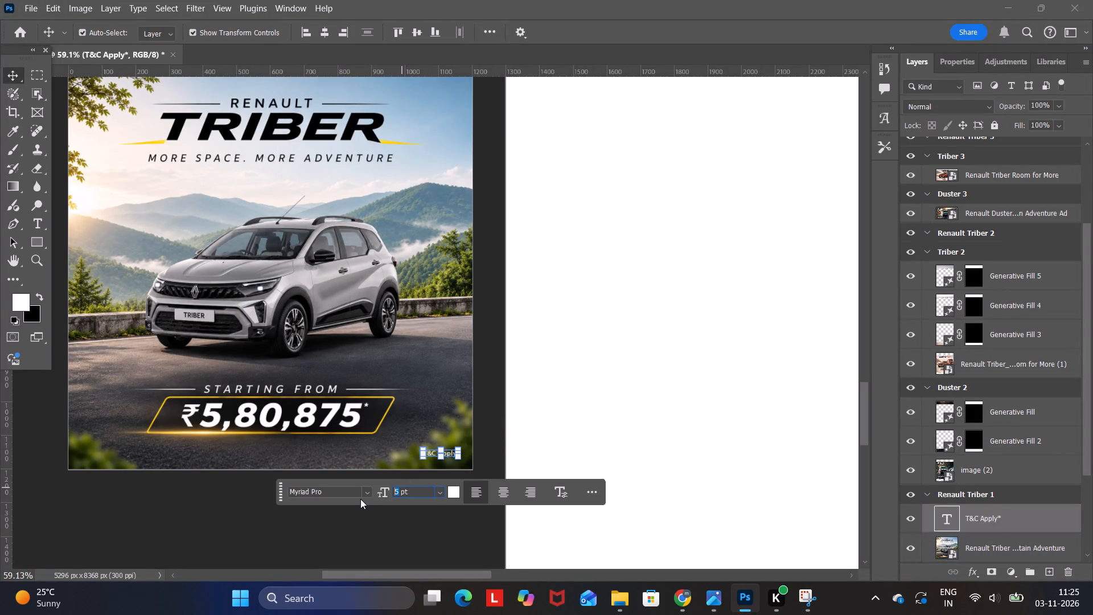
key("3")
key("Return")
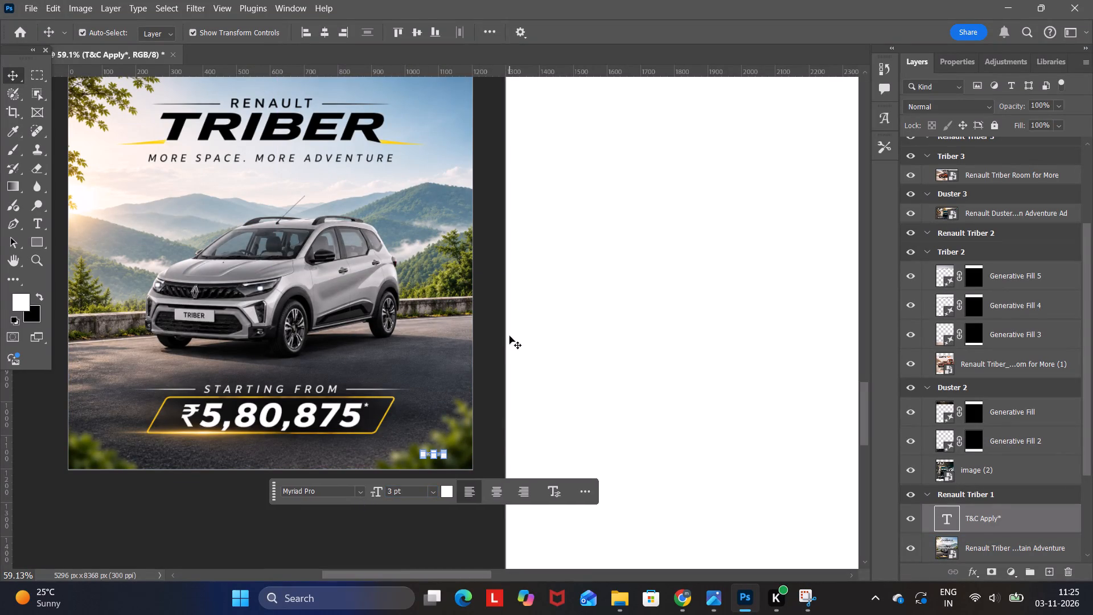
left_click(503, 339)
Shift the resized "T&C Apply*" text a little over 32 px right, keeping its height, closer to the artboard's right edge.
left_click_drag(437, 454, 446, 454)
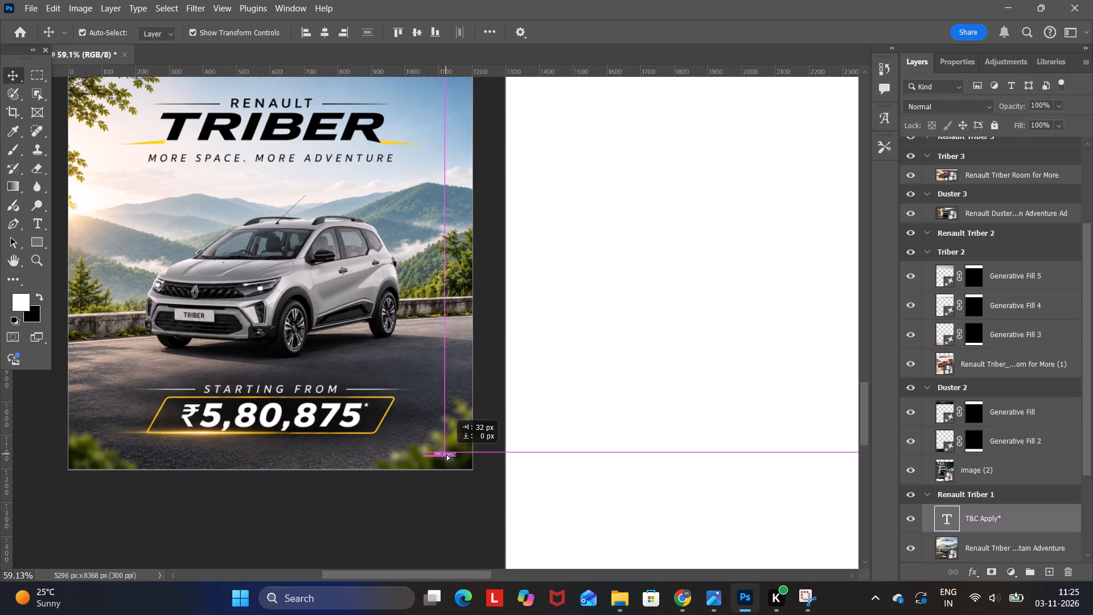
left_click_drag(446, 454, 448, 454)
left_click(488, 418)
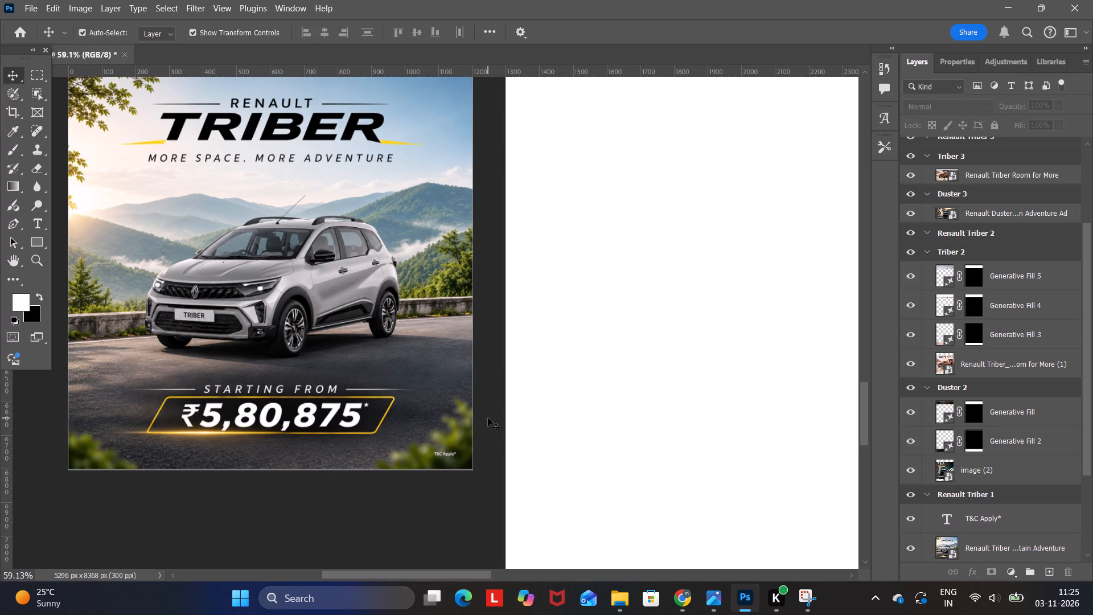
Copy the mountain ad image from Renault Triber 1 onto the empty Renault Triber 2 artboard.
scroll(528, 434, "down", 6, "alt")
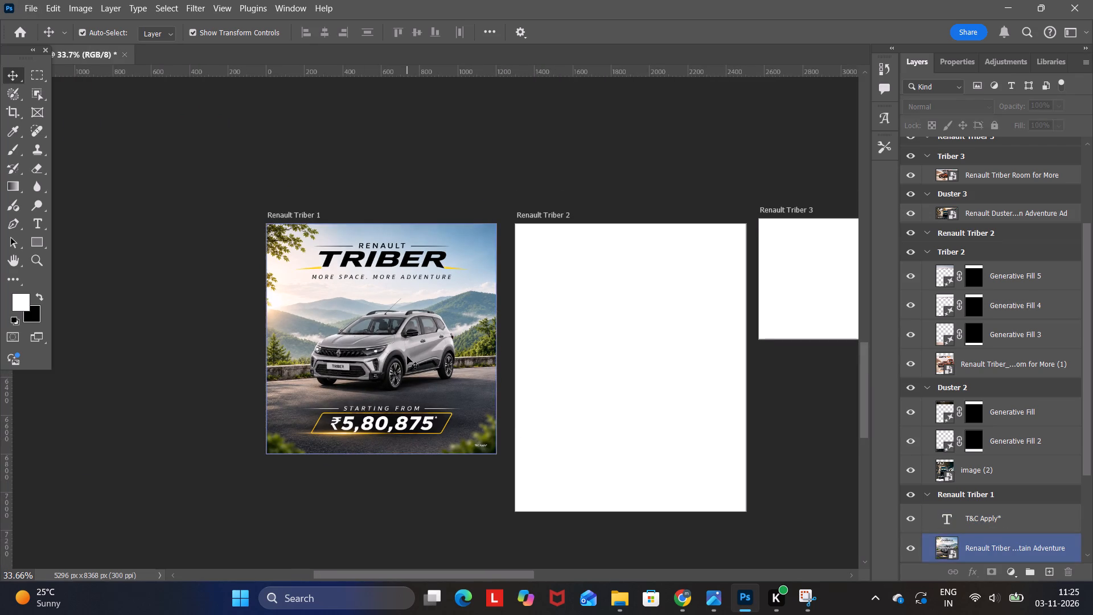
left_click(407, 356)
key("ctrl+c")
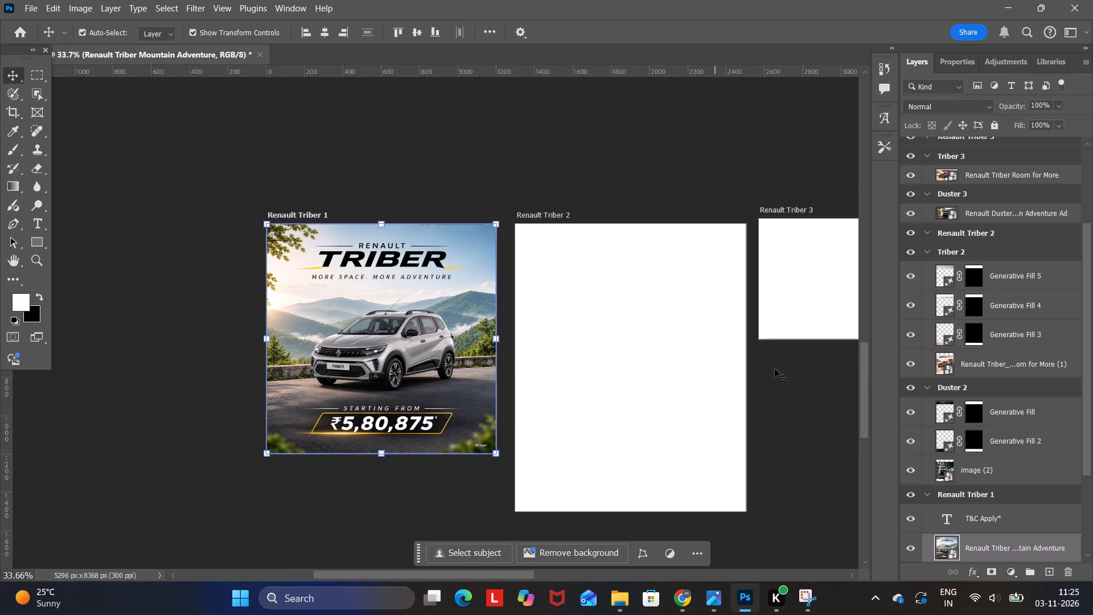
left_click(659, 351)
key("ctrl+v")
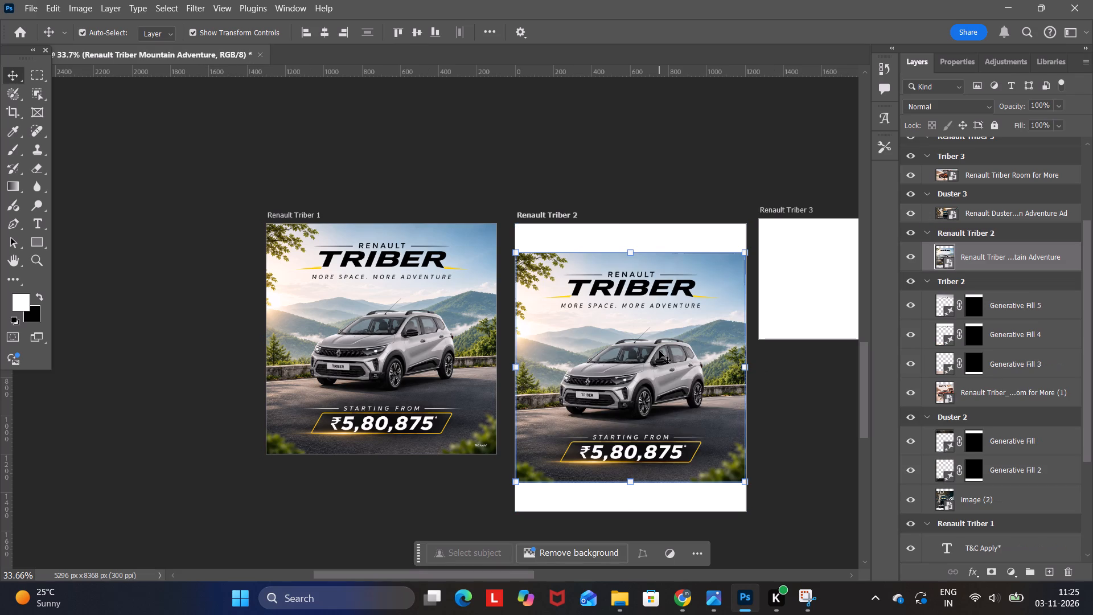
Enlarge the mountain ad image on Renault Triber 2 proportionally to about 25.09% (1311 px wide), overlapping both sides, and roughly centre it.
scroll(718, 330, "up", 3, "alt")
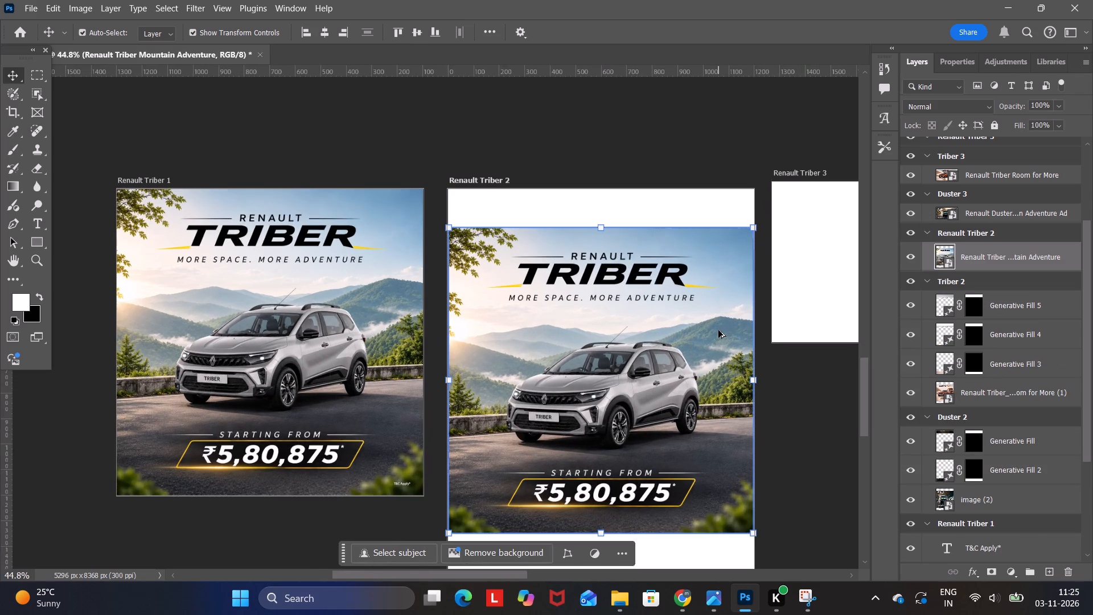
scroll(717, 355, "up", 4)
scroll(718, 357, "down", 8)
scroll(717, 358, "up", 3)
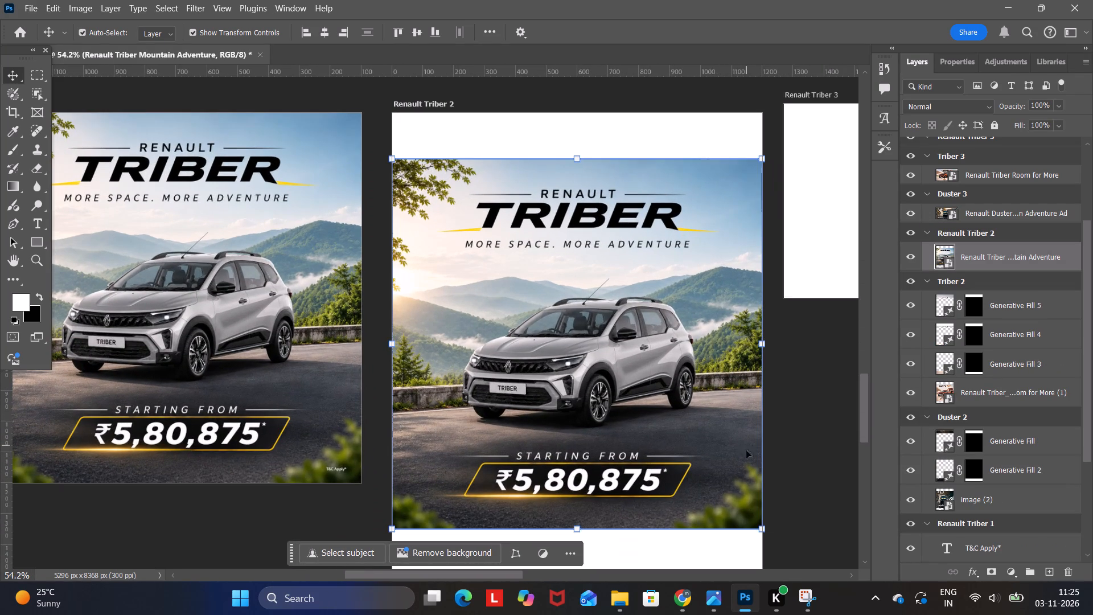
left_click_drag(763, 527, 769, 543, "shift")
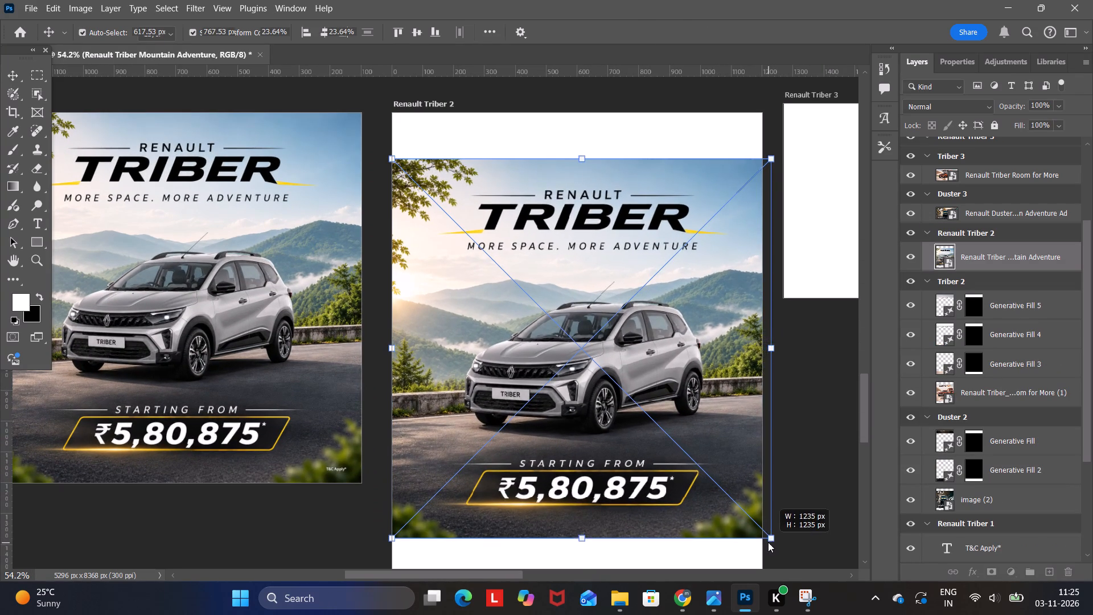
left_click_drag(393, 160, 373, 158, "shift")
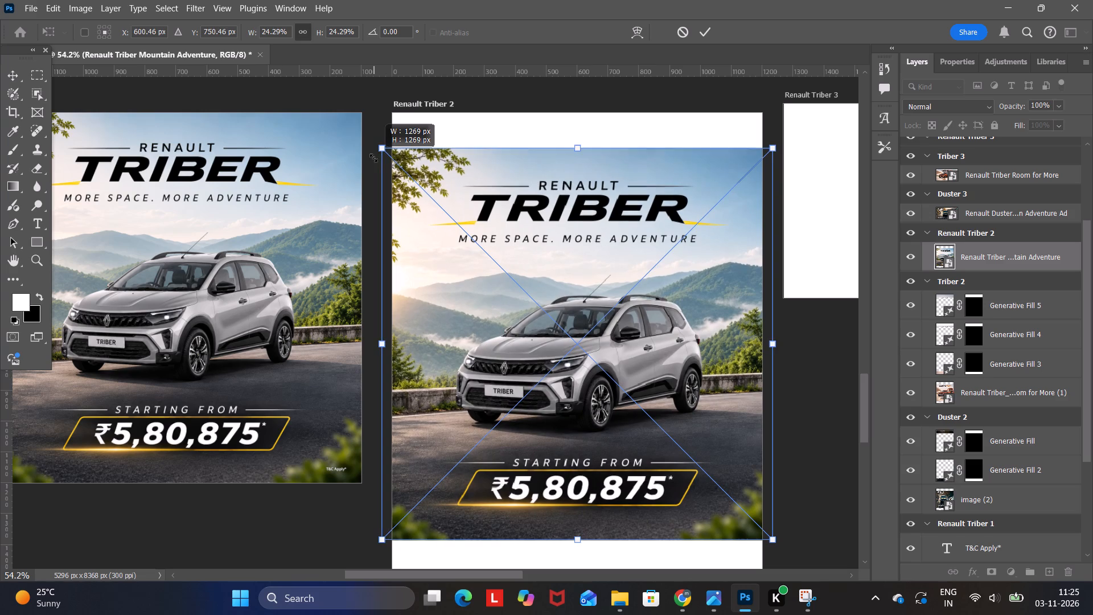
left_click_drag(373, 158, 372, 158, "shift")
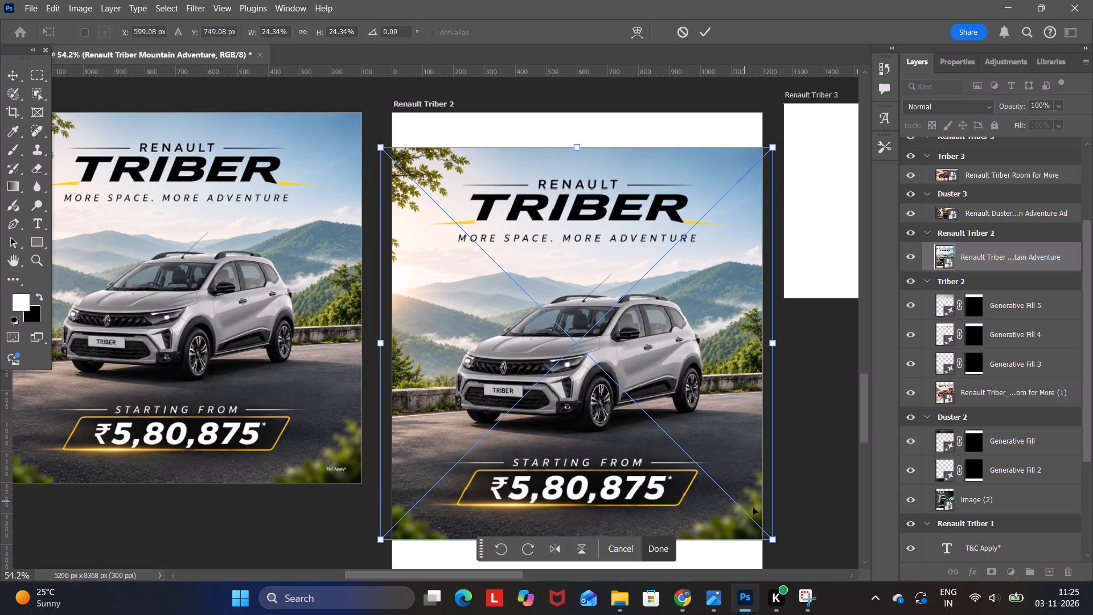
left_click_drag(776, 538, 787, 551, "shift")
left_click(791, 480)
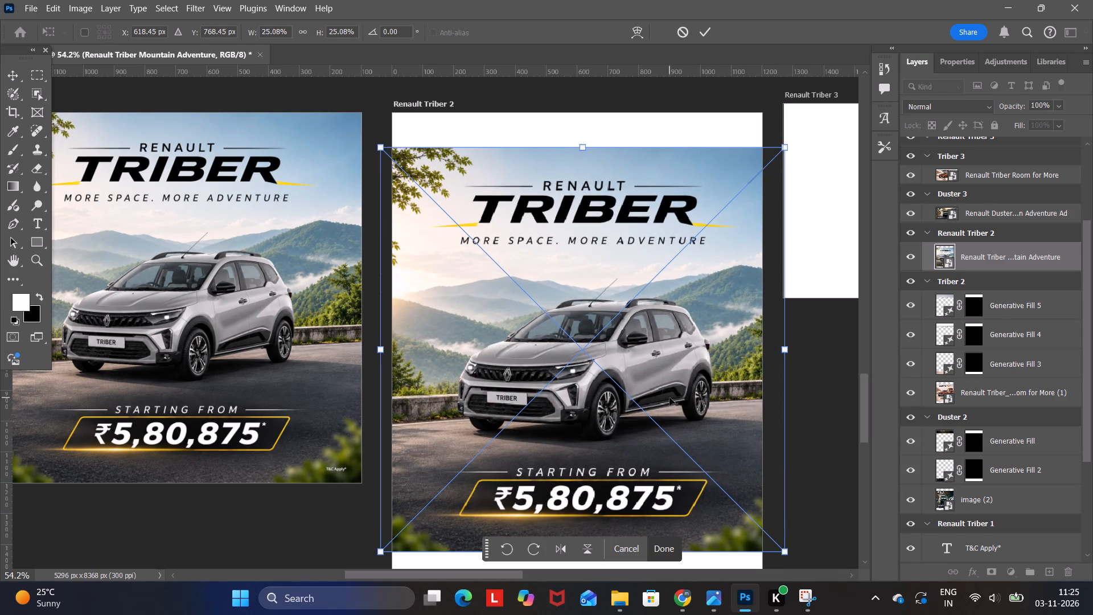
left_click_drag(672, 453, 665, 448)
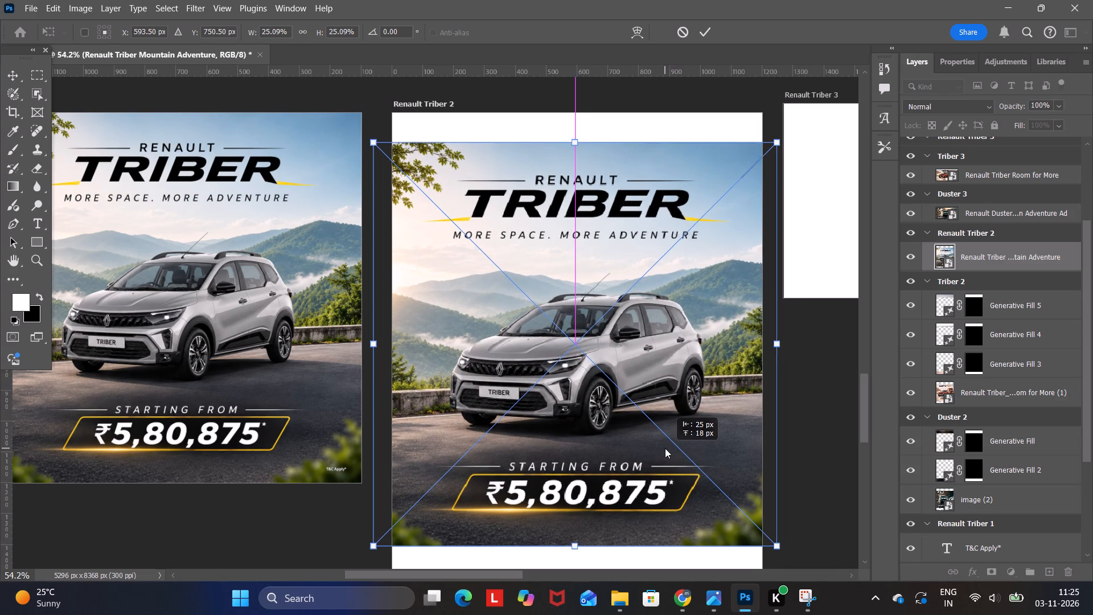
left_click_drag(665, 448, 665, 448)
left_click_drag(665, 448, 666, 447)
left_click(665, 552)
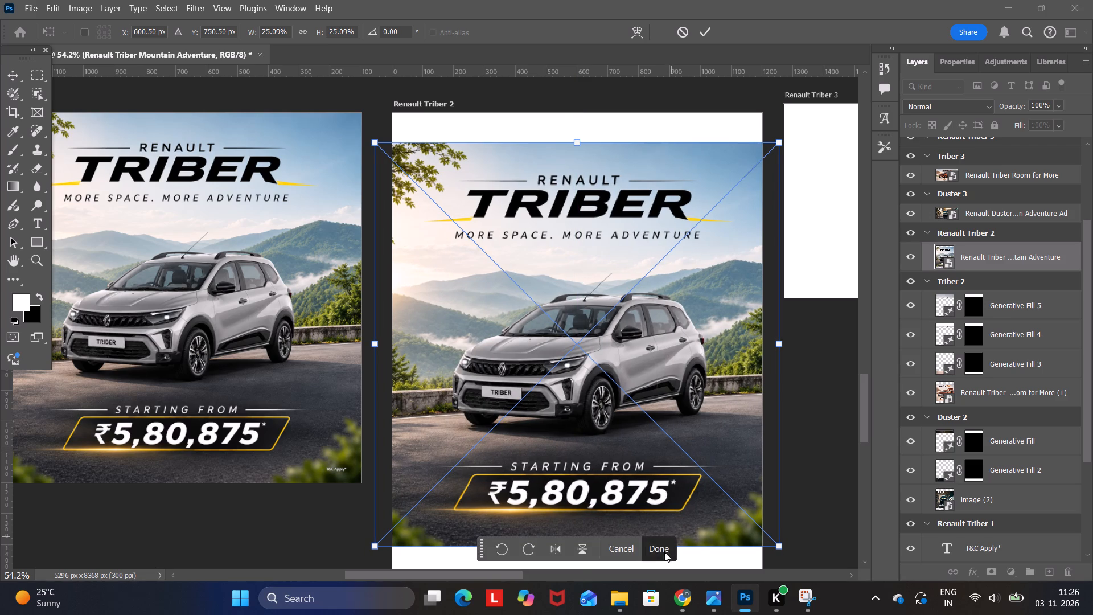
left_click(816, 451)
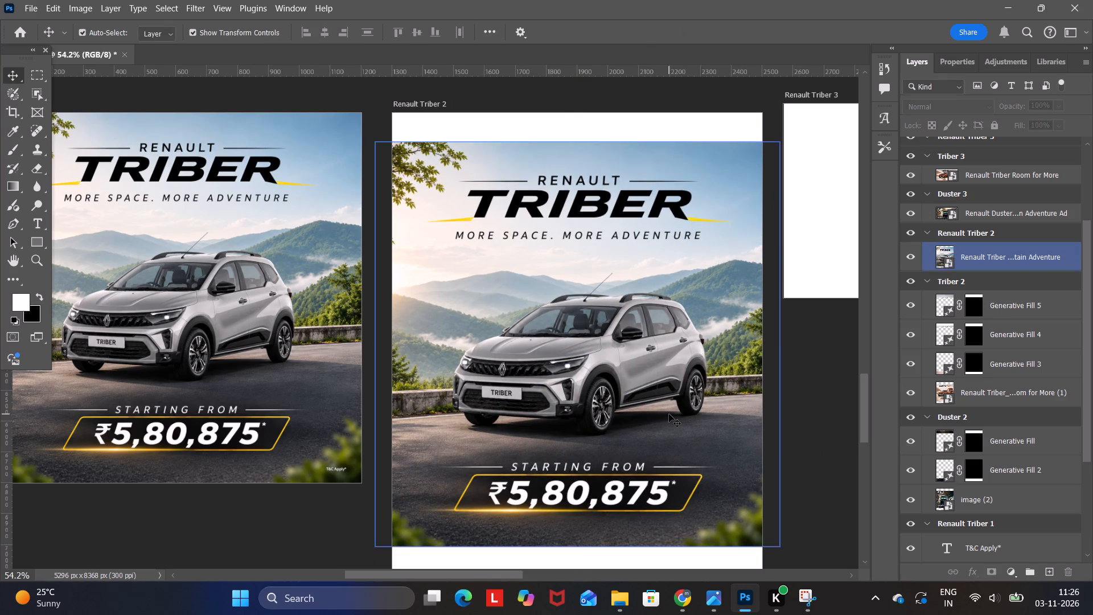
Nudge the mountain ad image on Renault Triber 2 slightly left to X -63 px.
left_click(669, 414)
key("Left")
key("Left")
key("Left")
key("Left")
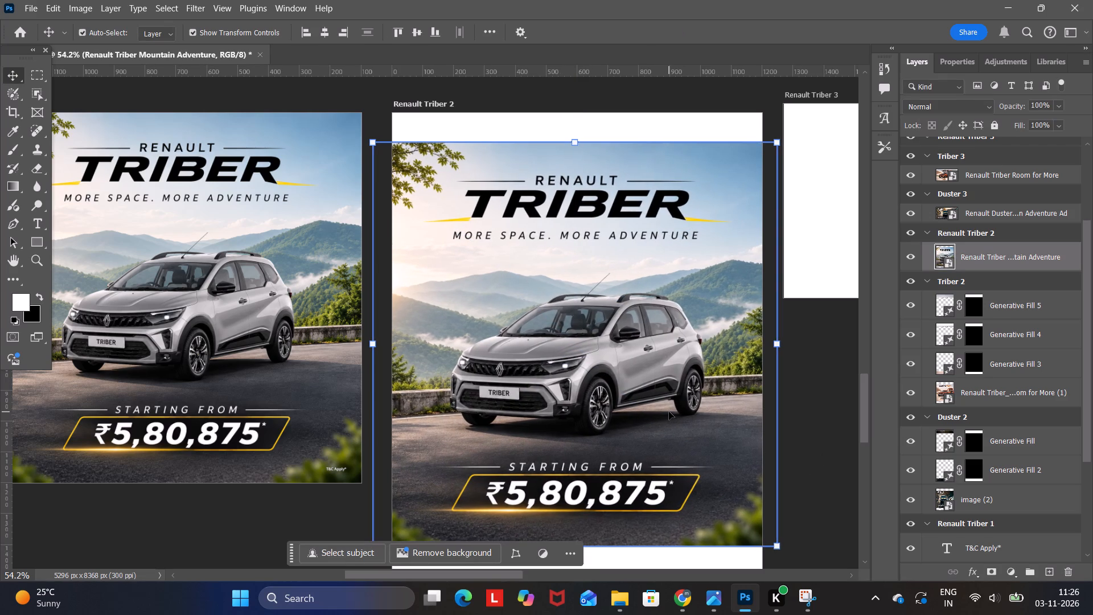
left_click(818, 388)
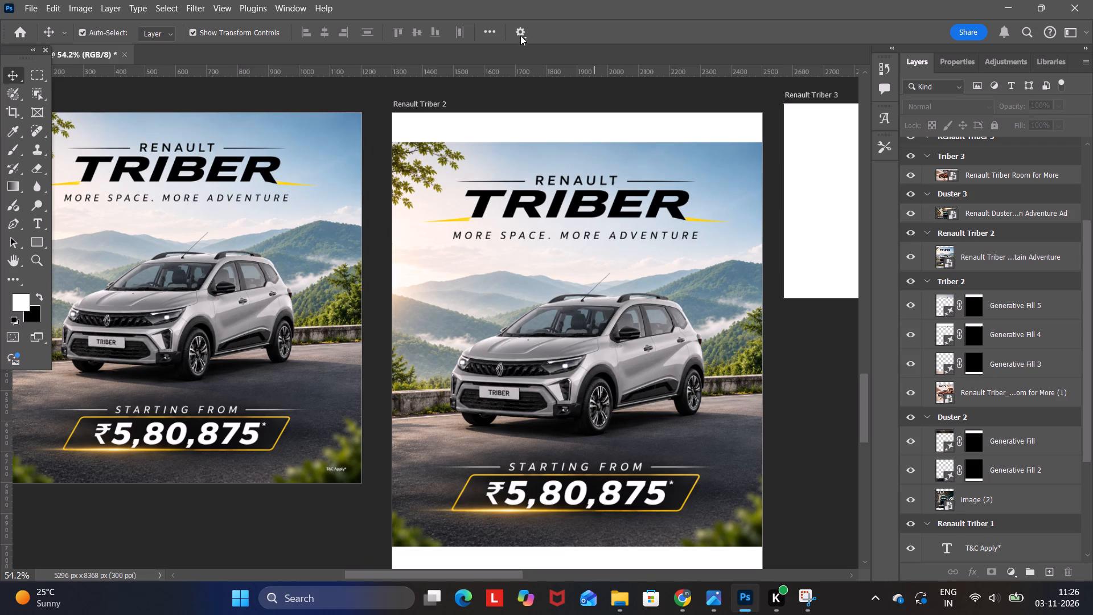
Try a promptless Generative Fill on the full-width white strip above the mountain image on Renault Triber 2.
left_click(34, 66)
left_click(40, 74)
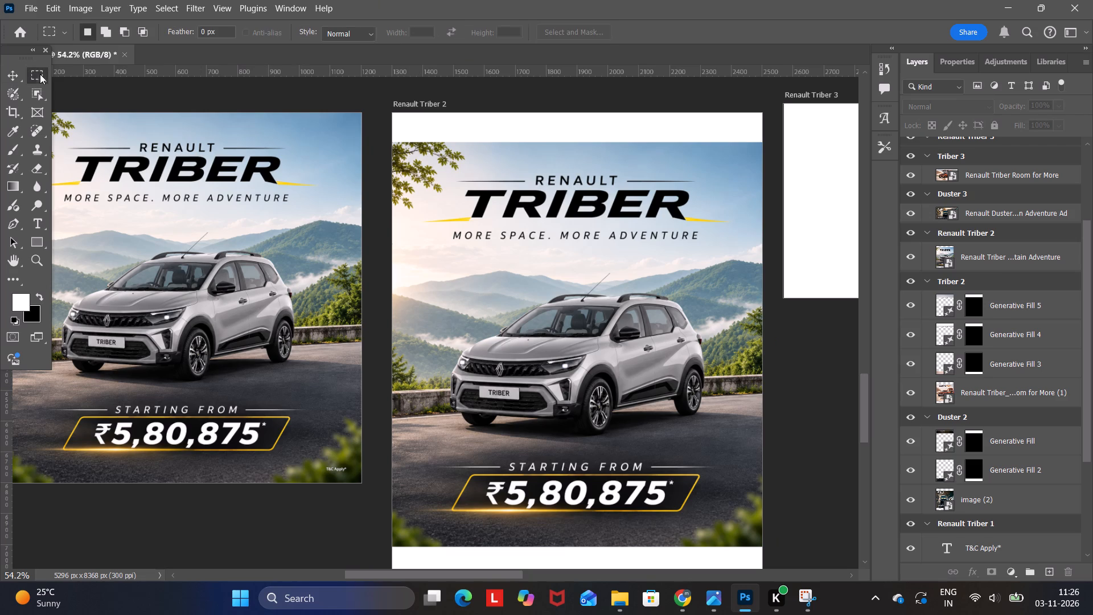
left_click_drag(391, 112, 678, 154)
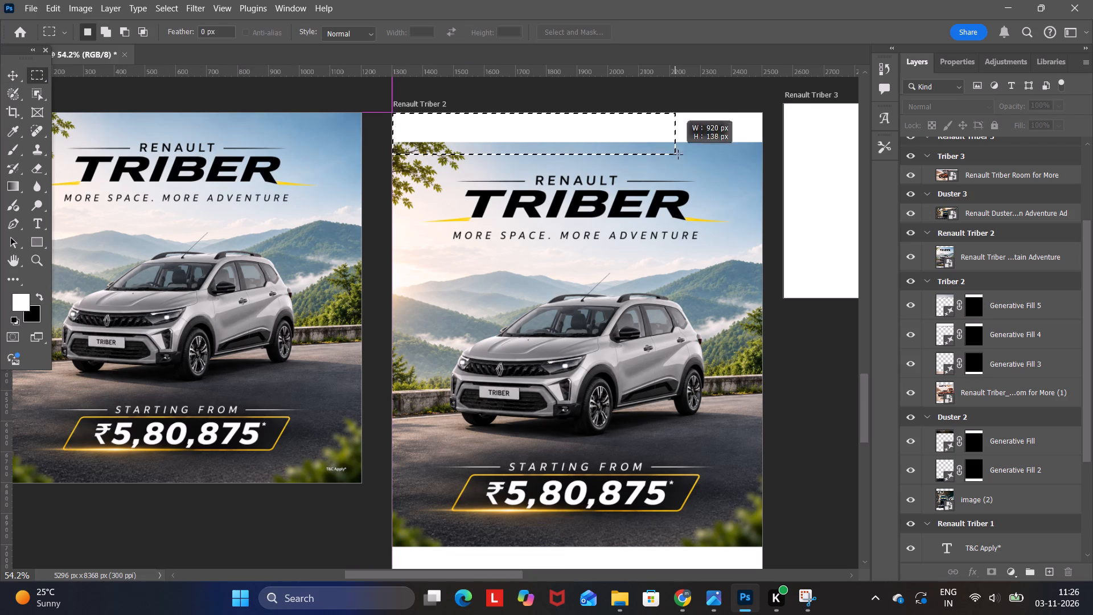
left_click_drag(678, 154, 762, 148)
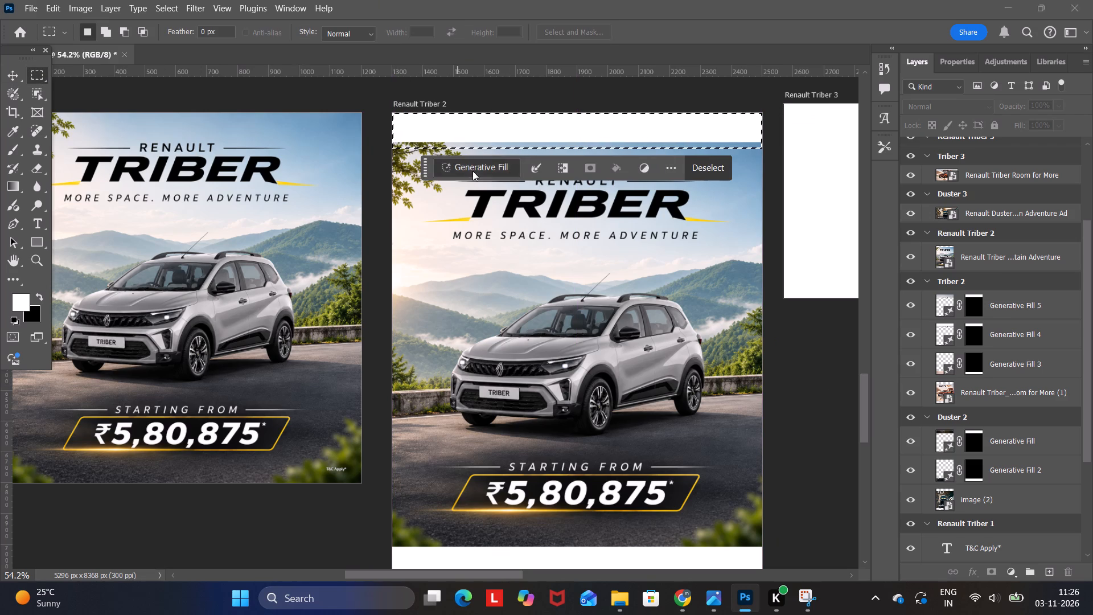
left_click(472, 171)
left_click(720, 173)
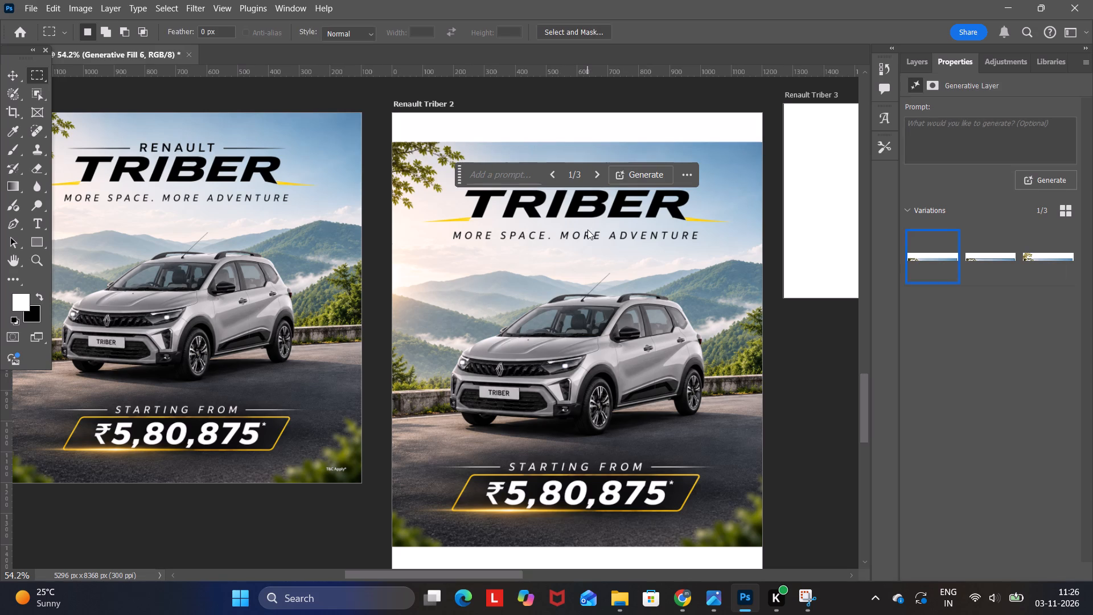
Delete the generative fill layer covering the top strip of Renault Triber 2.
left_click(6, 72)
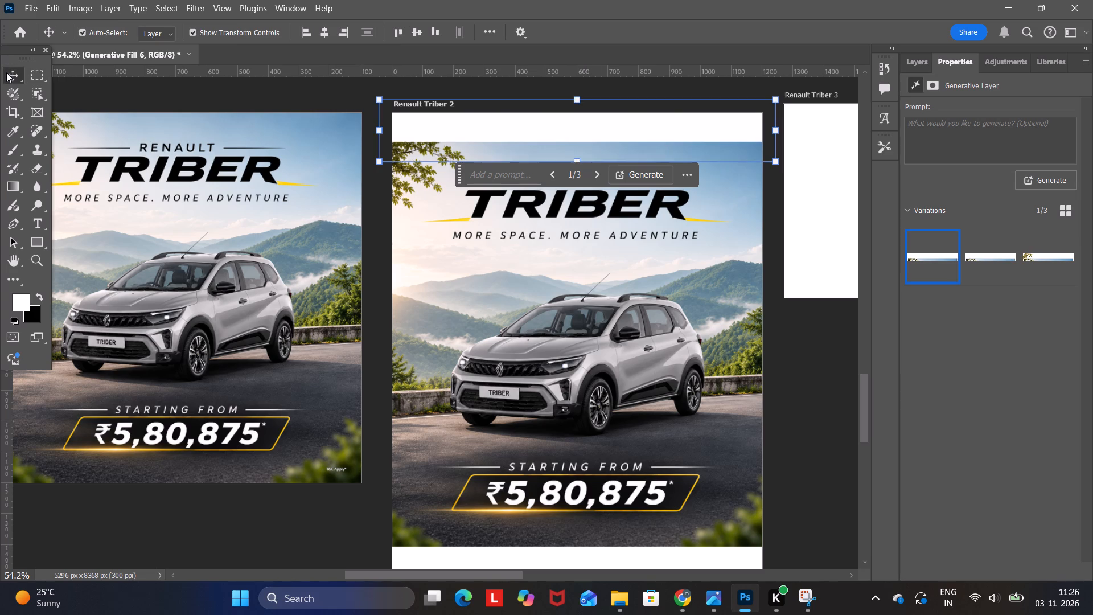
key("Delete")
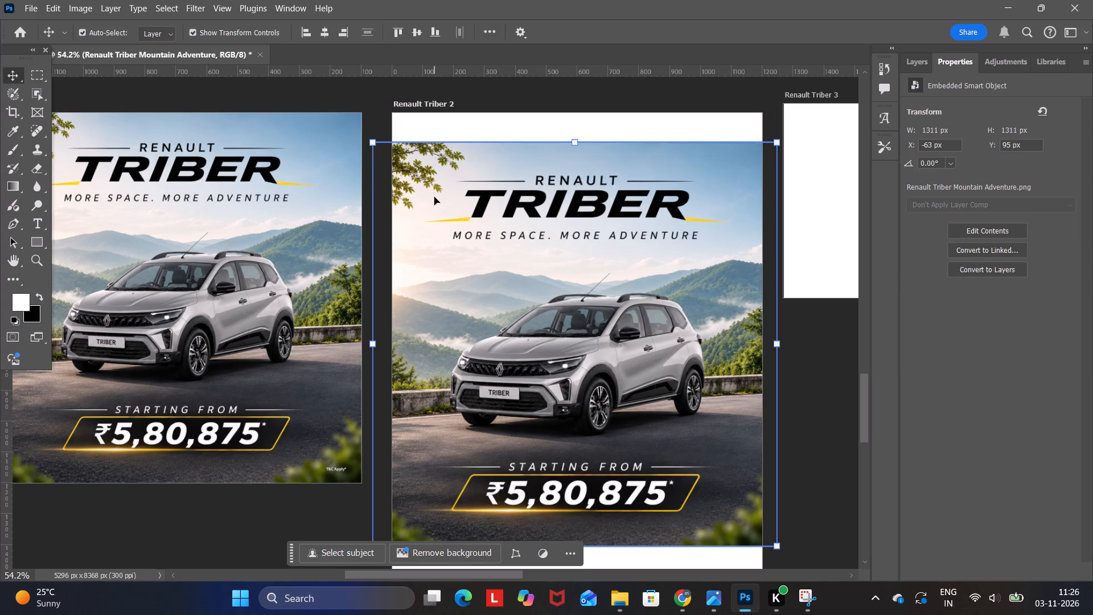
Extend the mountain image over the white strip at the bottom of Renault Triber 2 using Generative Fill without a prompt.
scroll(591, 459, "down", 4, "alt")
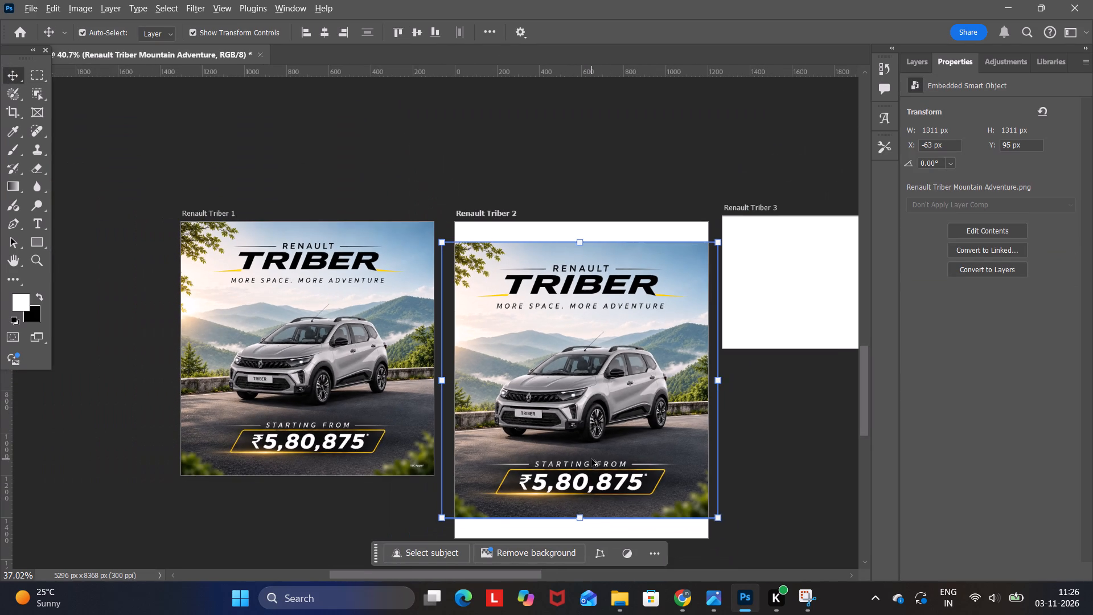
scroll(635, 479, "up", 1)
scroll(635, 473, "down", 7)
scroll(631, 469, "up", 5)
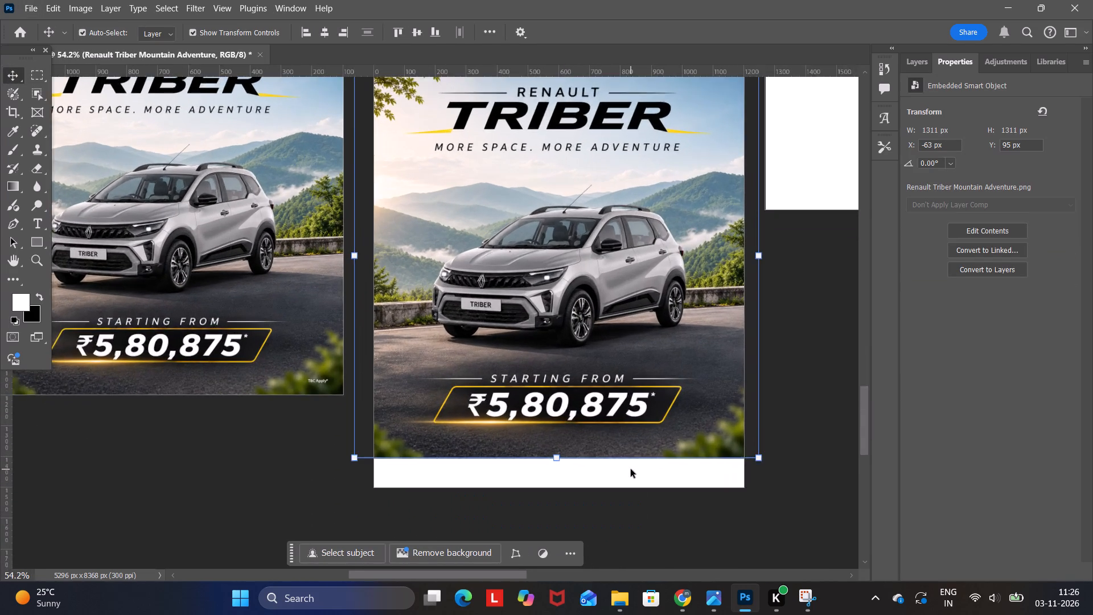
scroll(631, 469, "up", 4, "alt")
scroll(630, 469, "down", 3)
left_click(721, 516)
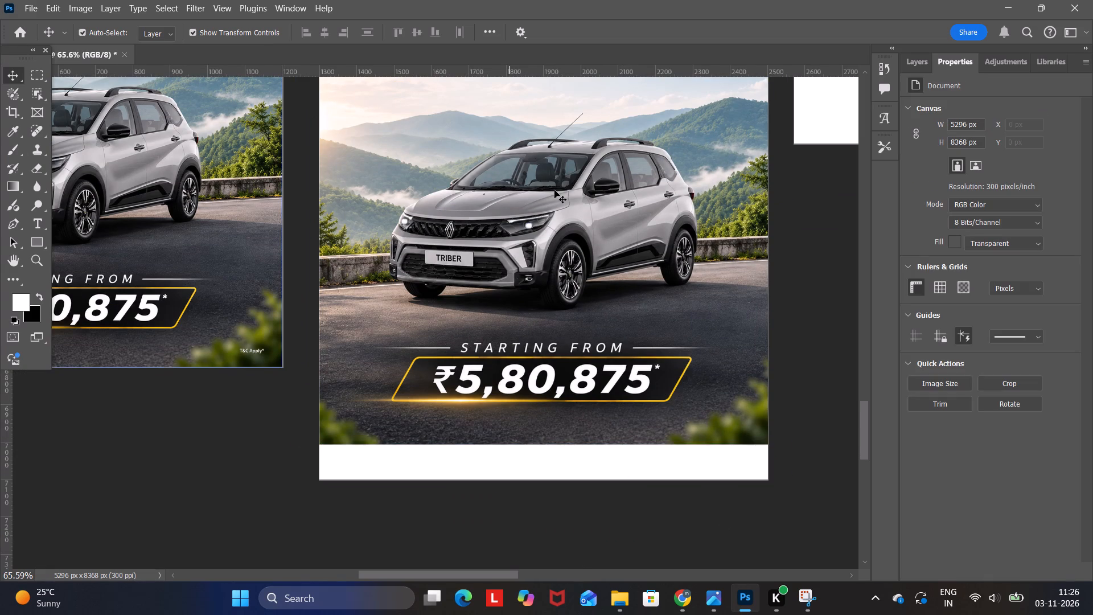
left_click(554, 190)
left_click(37, 78)
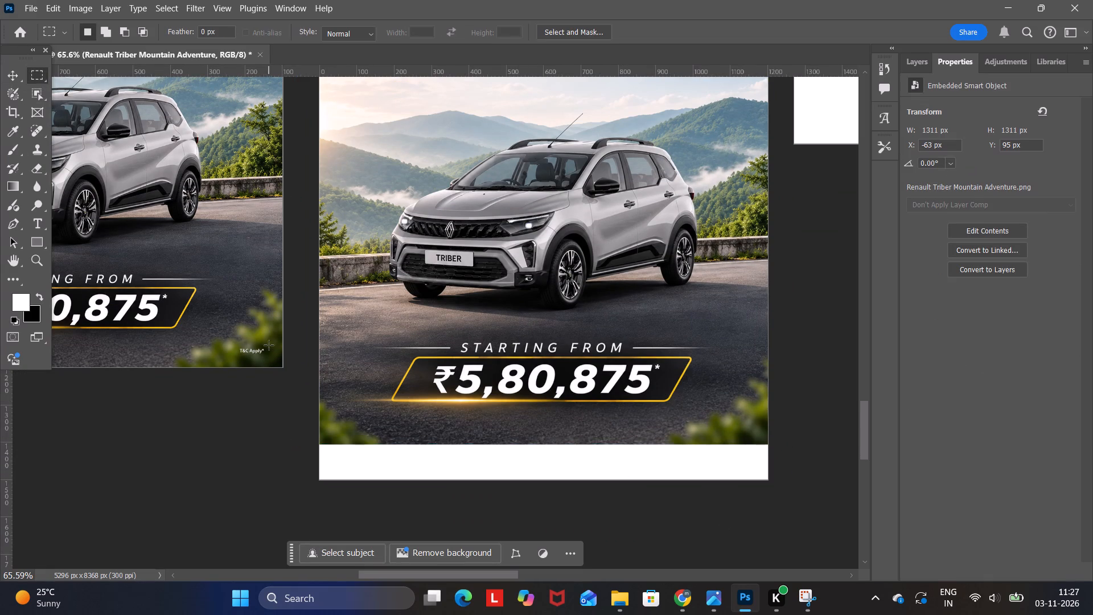
left_click_drag(315, 439, 739, 471)
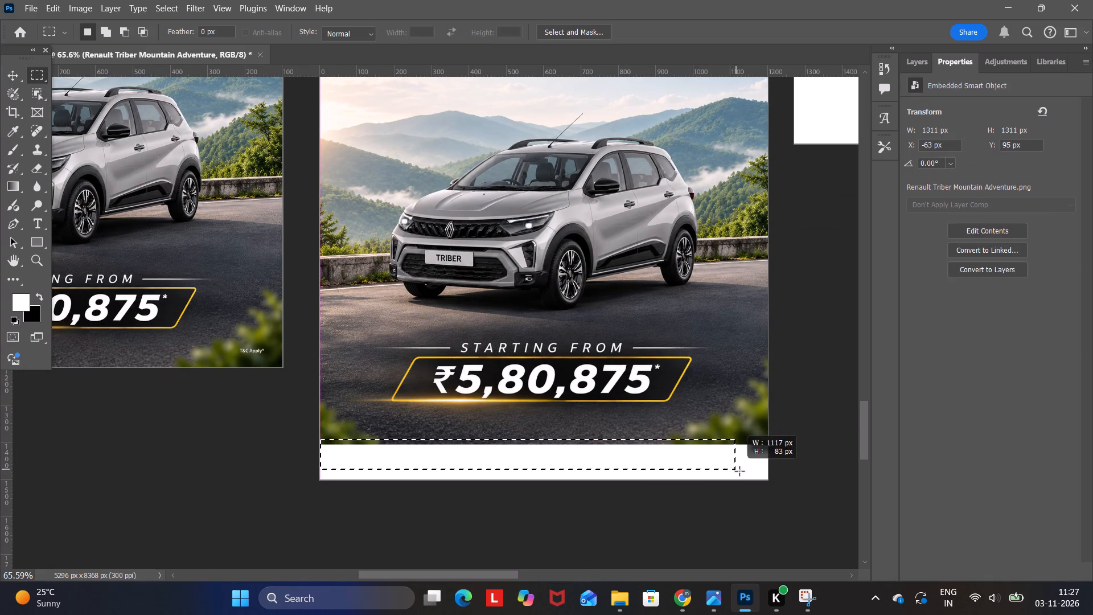
left_click_drag(739, 471, 767, 475)
left_click_drag(428, 493, 433, 493)
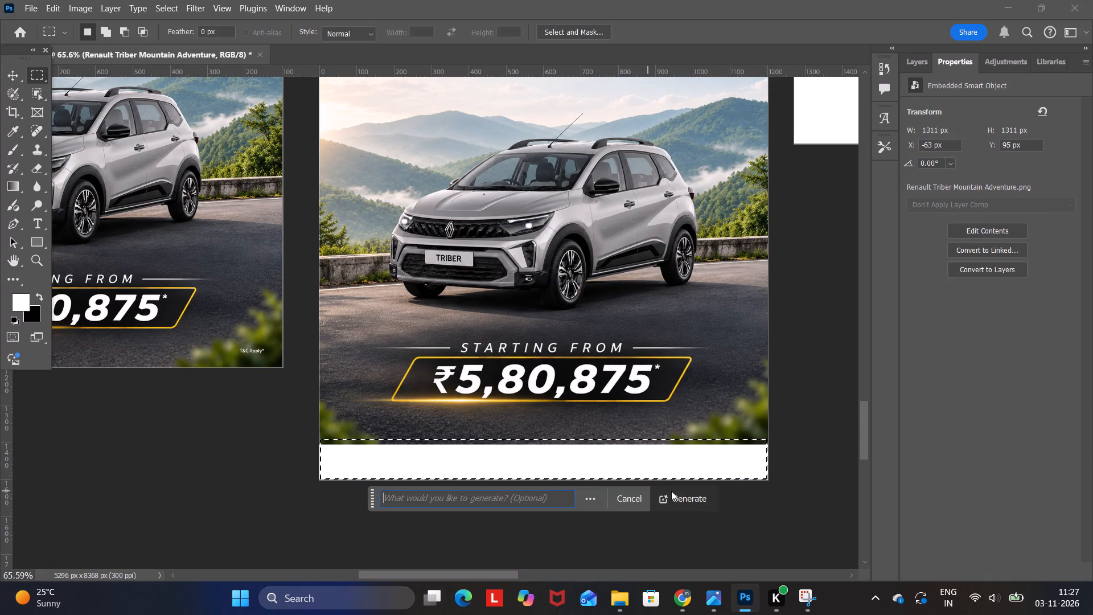
left_click(672, 491)
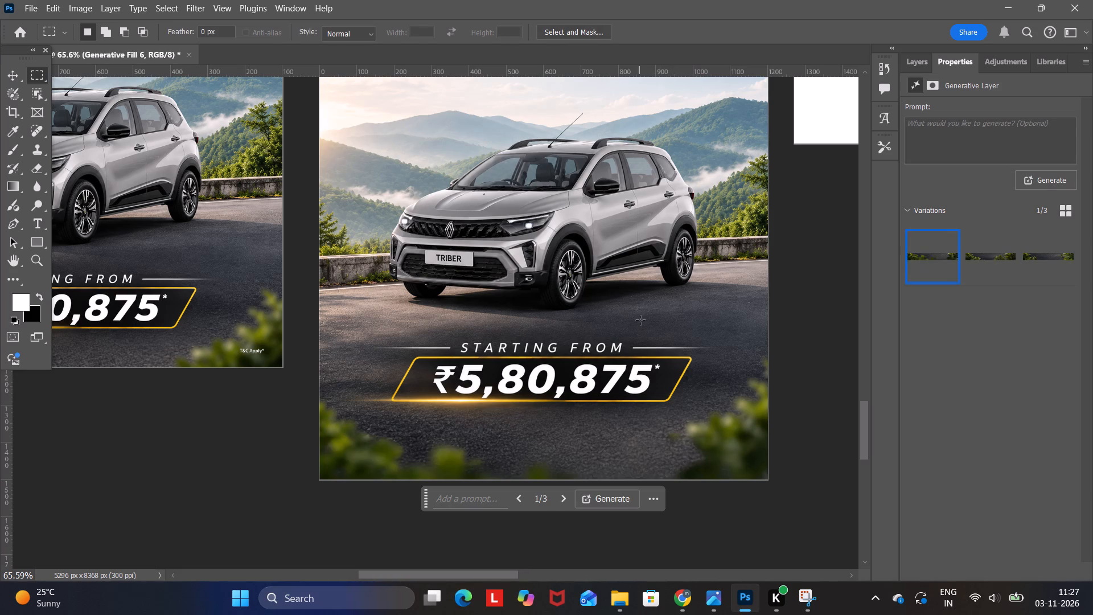
scroll(648, 325, "up", 2, "alt")
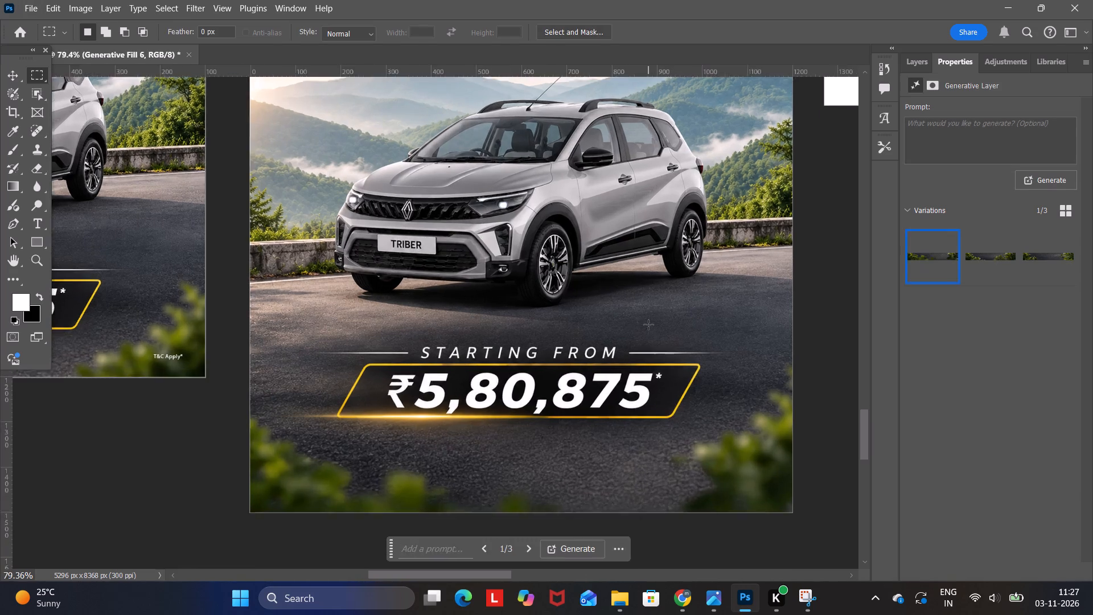
scroll(648, 325, "up", 2, "alt")
scroll(648, 326, "down", 8, "alt")
scroll(648, 326, "up", 11)
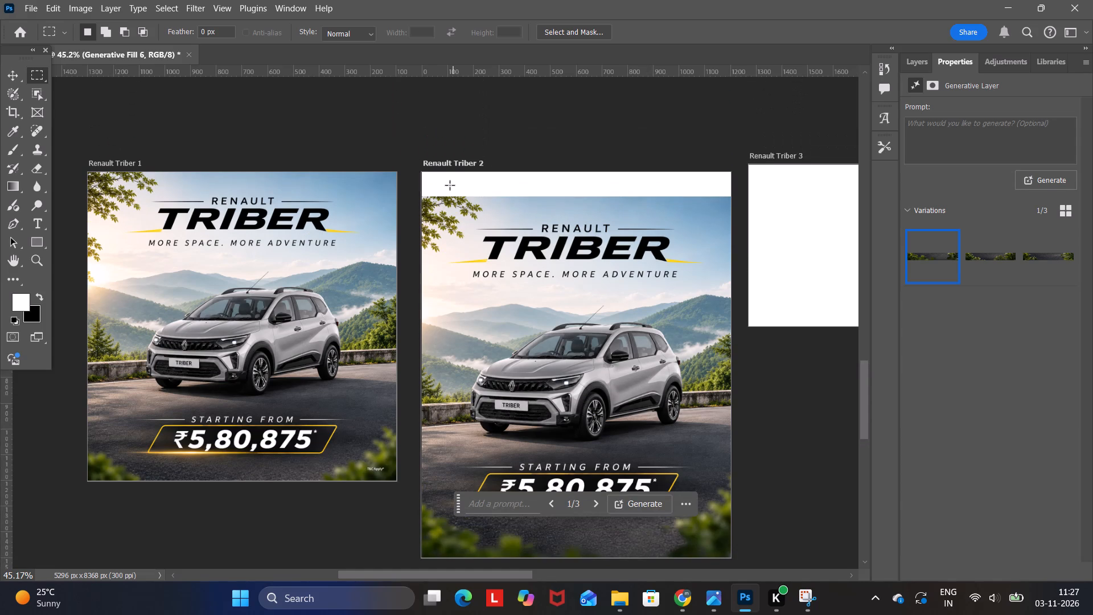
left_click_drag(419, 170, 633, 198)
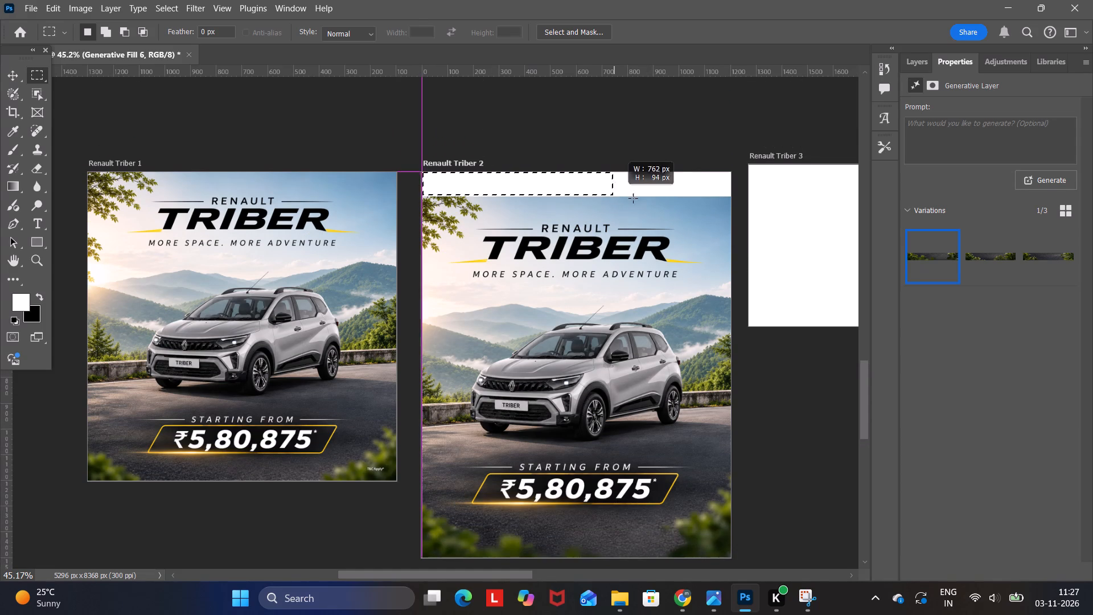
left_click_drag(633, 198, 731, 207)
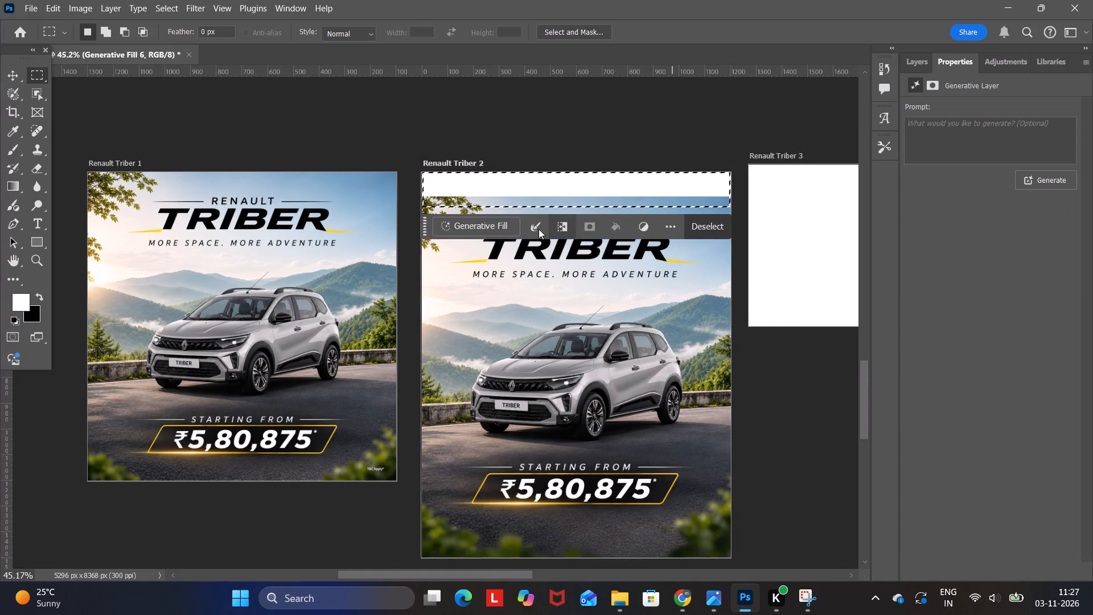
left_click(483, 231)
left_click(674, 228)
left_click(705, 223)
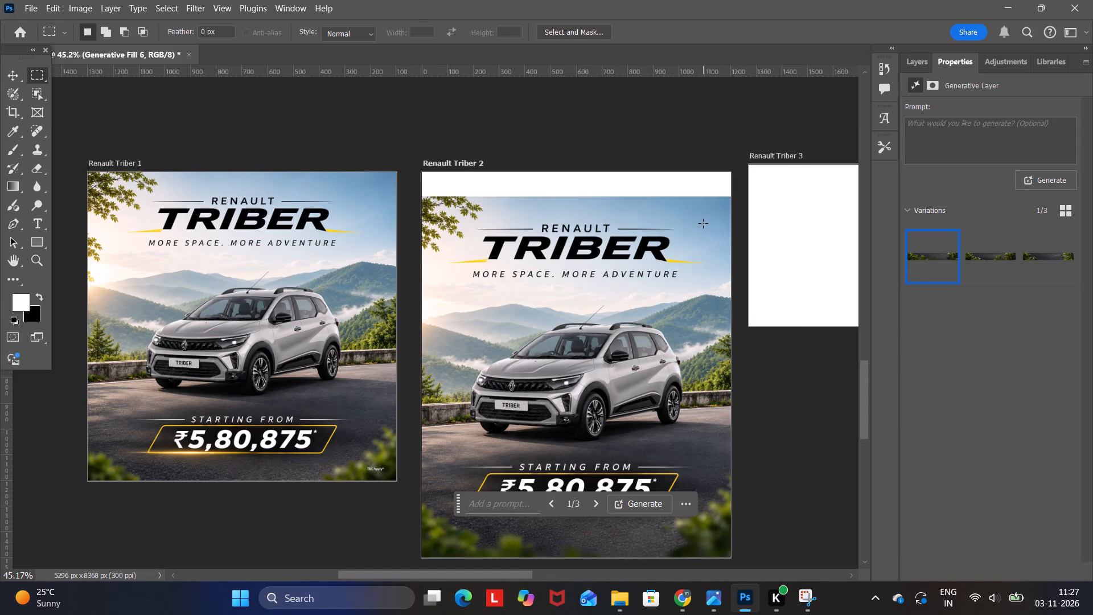
Extend the sky and leaves over the white strip at the top of Renault Triber 2 using Generative Fill without a prompt.
left_click_drag(419, 170, 693, 207)
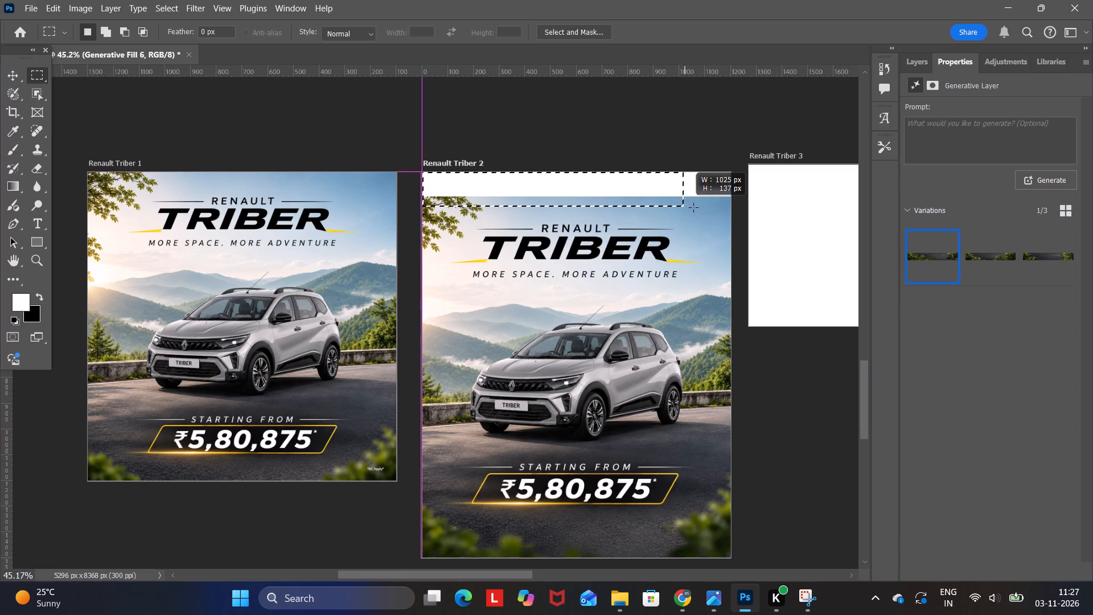
left_click_drag(693, 207, 729, 208)
left_click(507, 228)
left_click(713, 225)
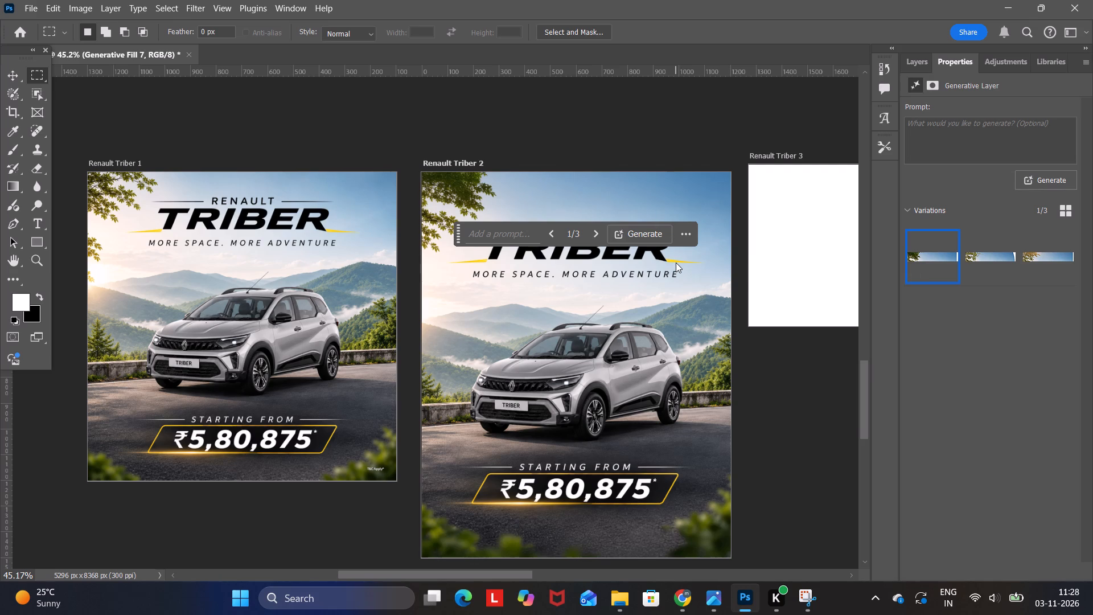
left_click(108, 105)
Copy the "T&C Apply*" text from Renault Triber 1 and paste it onto Renault Triber 2.
left_click(12, 75)
left_click(156, 126)
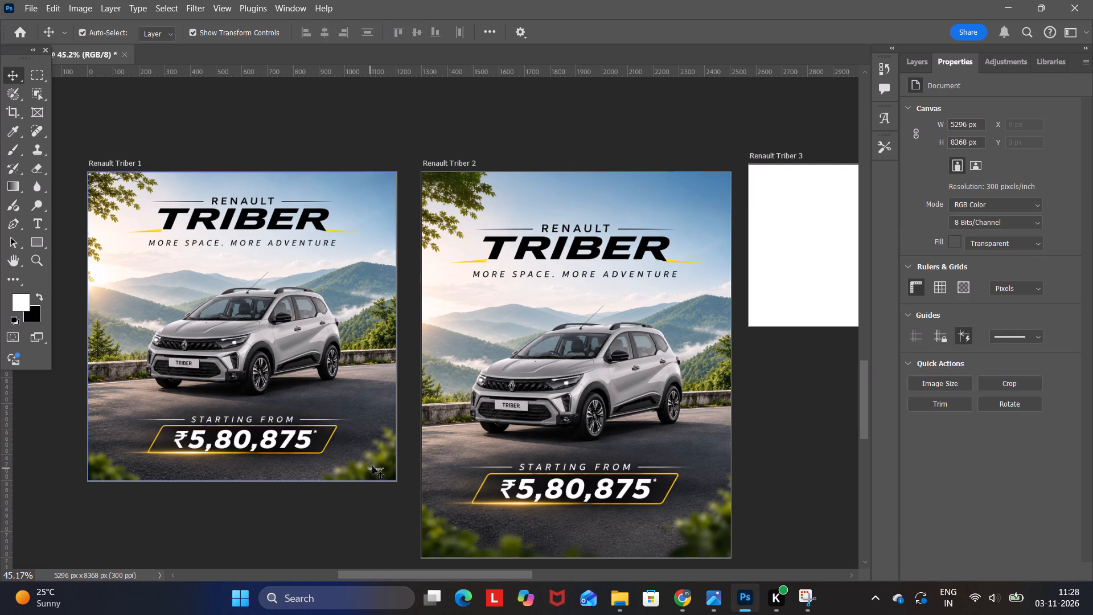
left_click(372, 469)
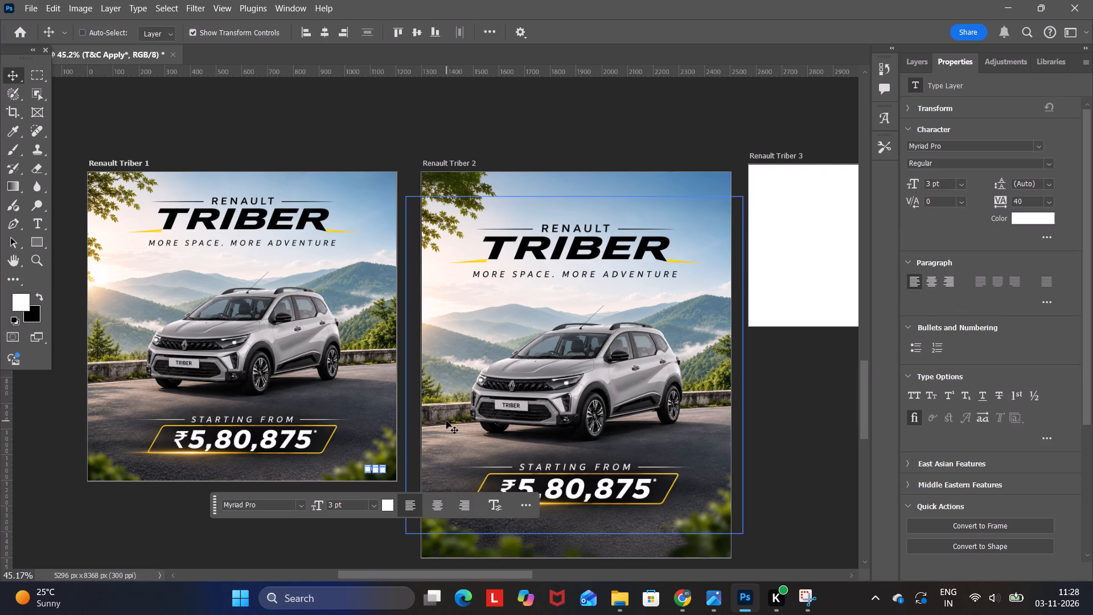
key("ctrl+c")
left_click(441, 428)
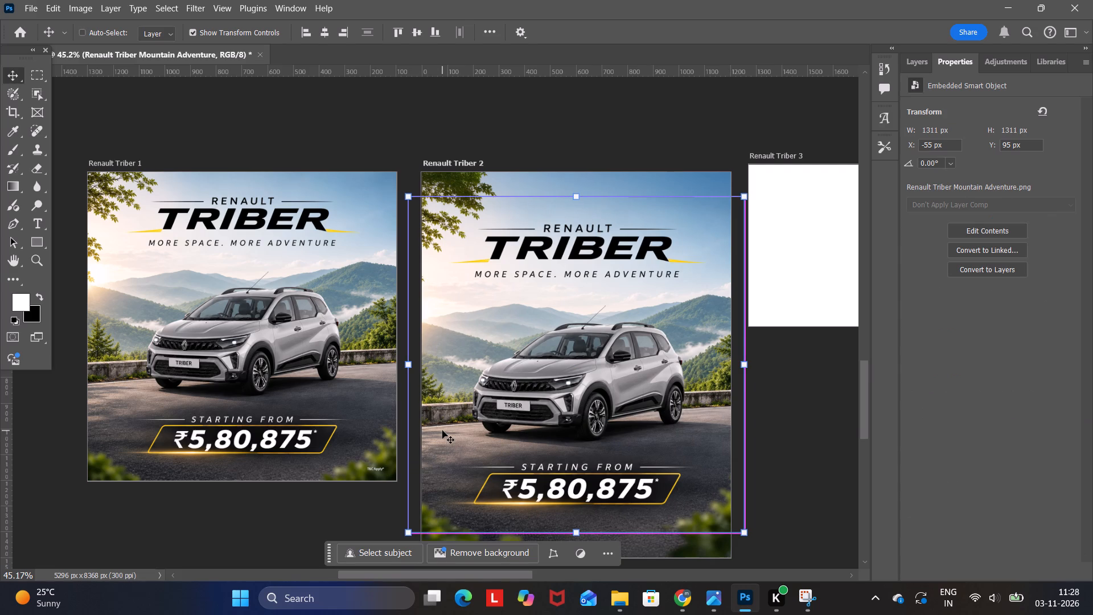
key("ctrl+z")
key("ctrl+v")
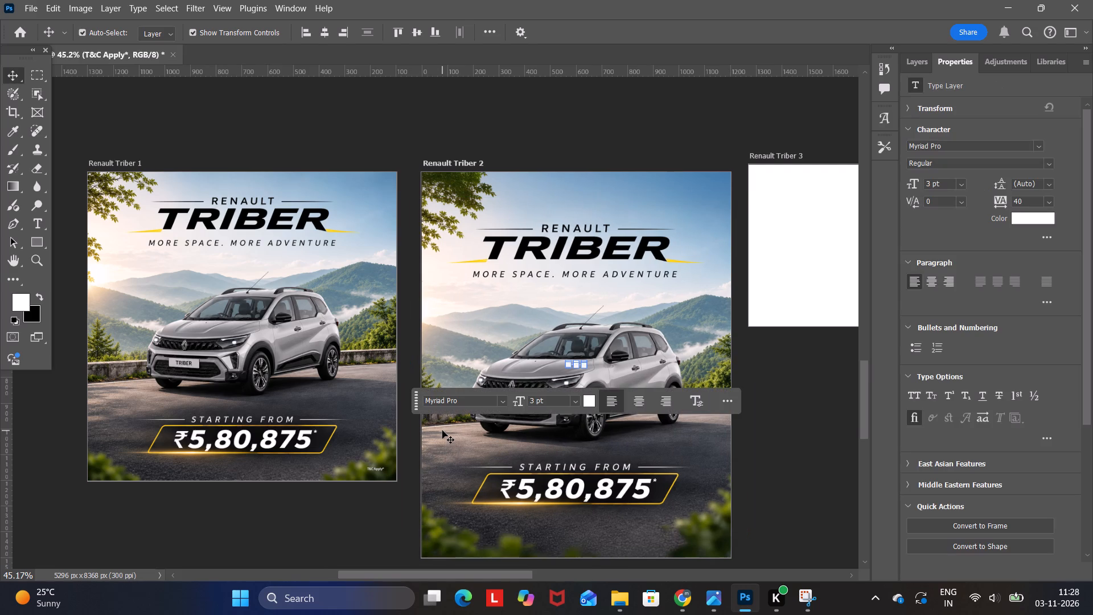
Move the pasted "T&C Apply*" text into the bottom-right corner of the Renault Triber 2 artboard, below the price box.
scroll(634, 469, "up", 5, "alt")
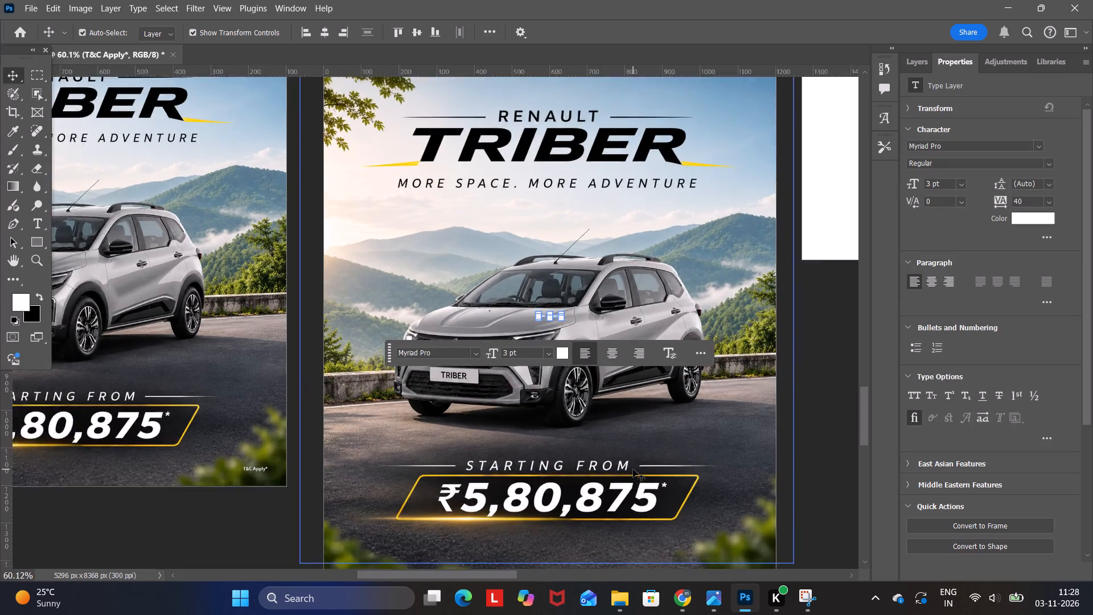
scroll(633, 469, "up", 3, "alt")
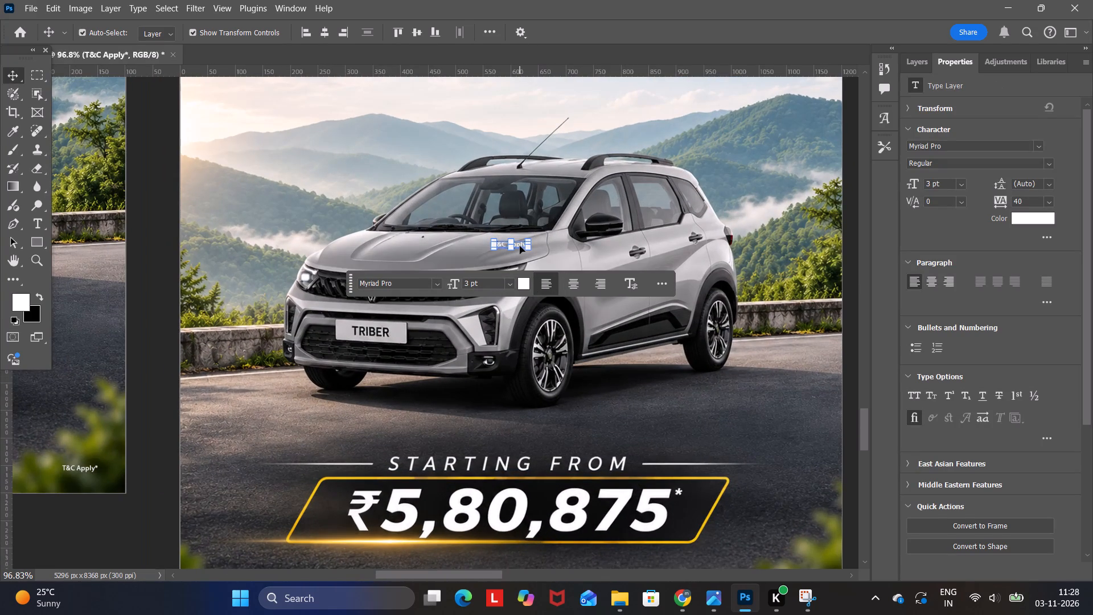
left_click_drag(520, 246, 807, 546)
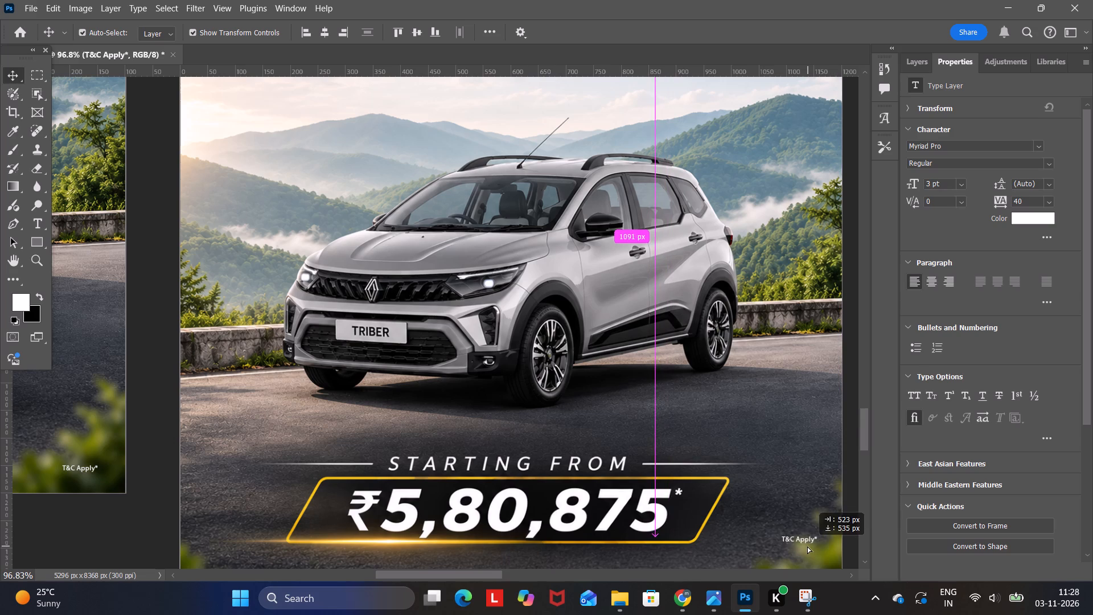
left_click_drag(807, 546, 807, 547)
scroll(790, 547, "down", 6, "alt")
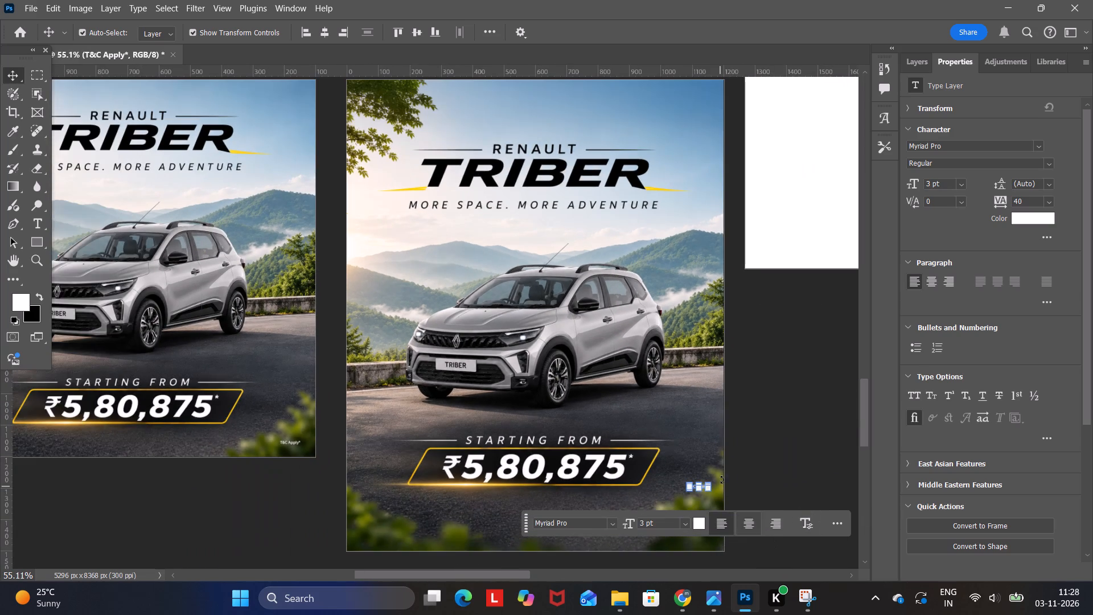
left_click(745, 449)
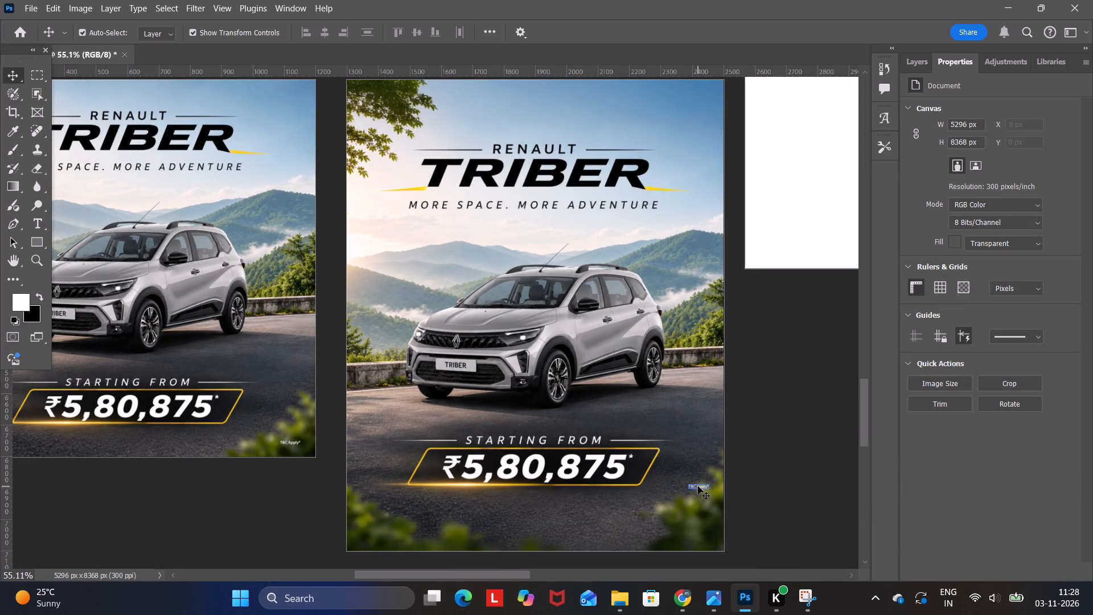
left_click_drag(698, 486, 700, 532)
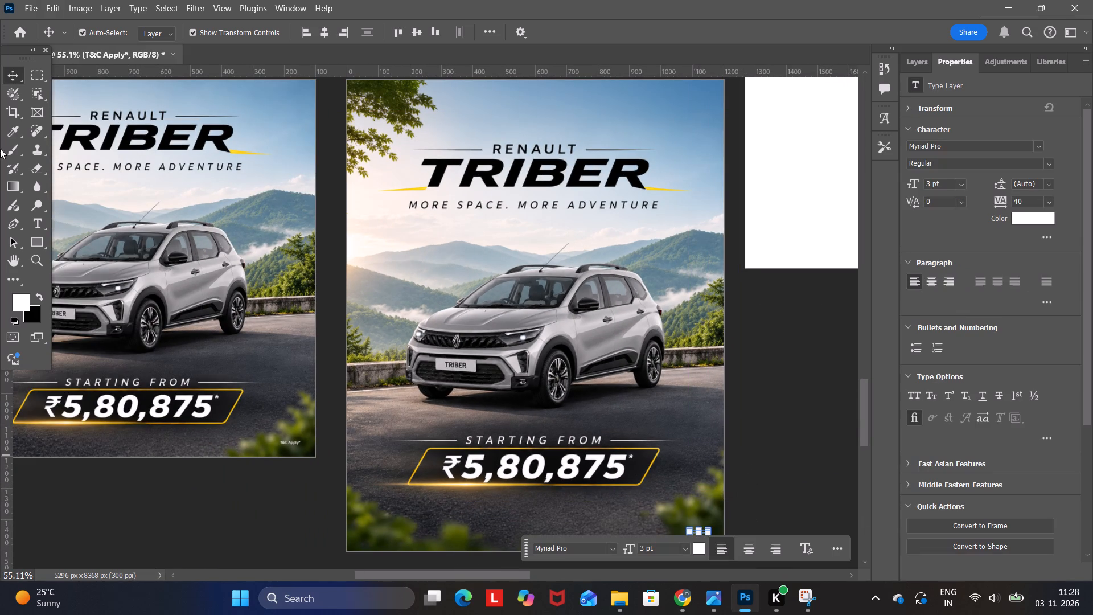
Reorder the "T&C Apply*" layer to the top of the Renault Triber 2 artboard, above Generative Fill 7.
left_click(914, 64)
left_click_drag(1008, 308, 1003, 294)
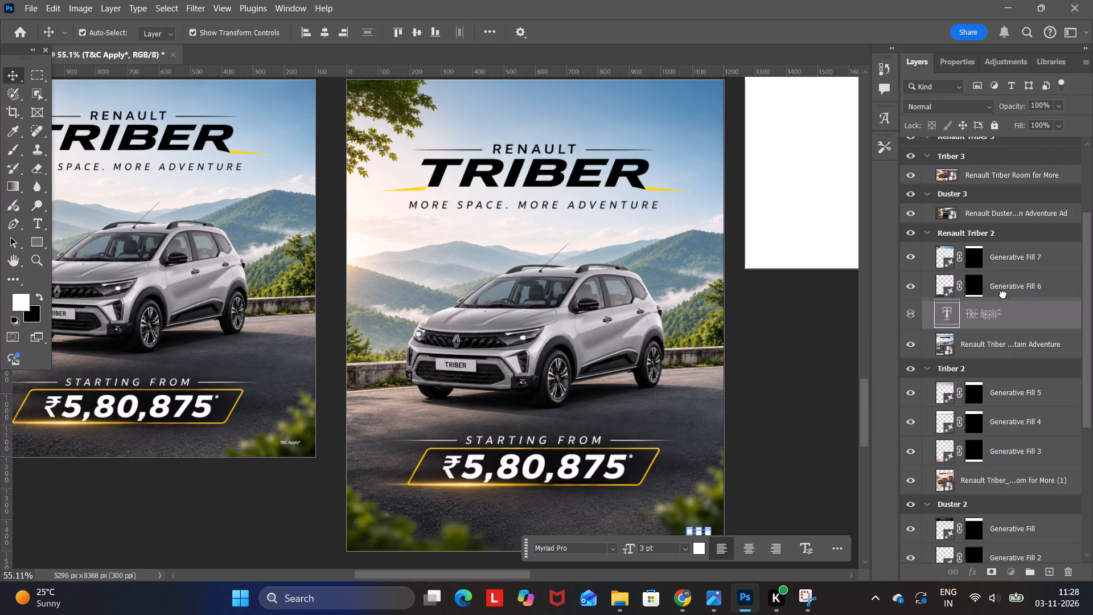
left_click_drag(1003, 294, 988, 242)
left_click(830, 289)
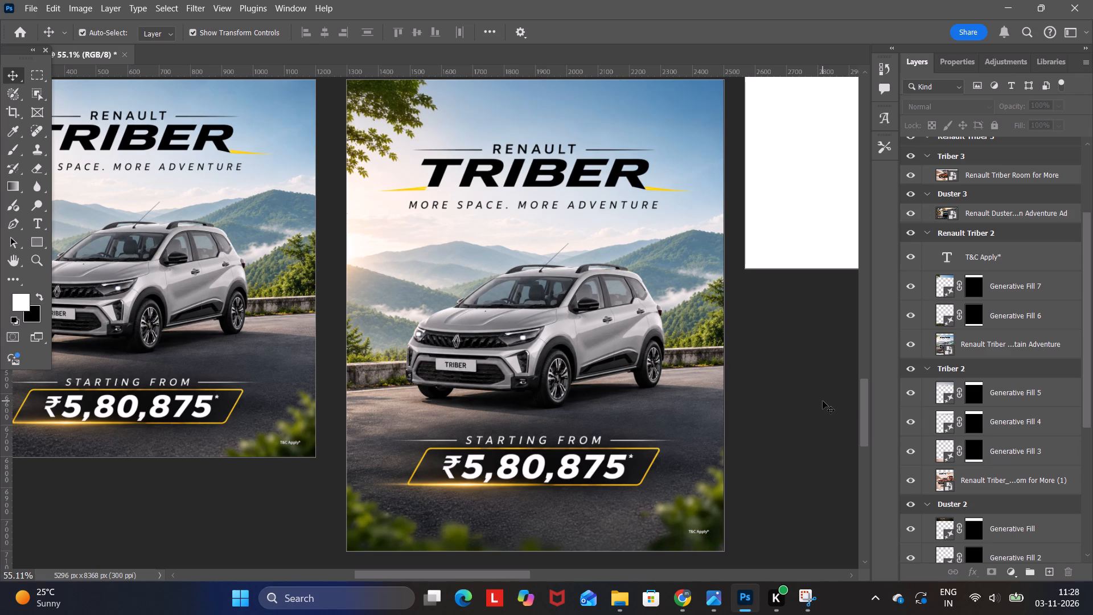
Review the finished Renault Triber 1 and 2 ads and examine the "Room for More" boot space ad on the Triber 1 artboard.
scroll(856, 360, "down", 1, "alt")
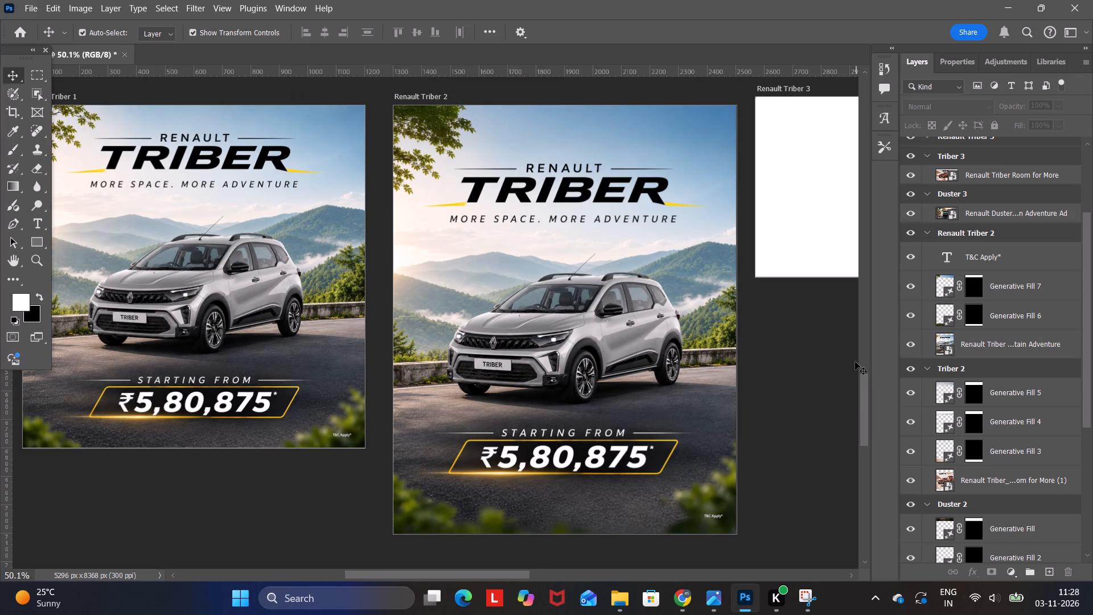
left_click(800, 375)
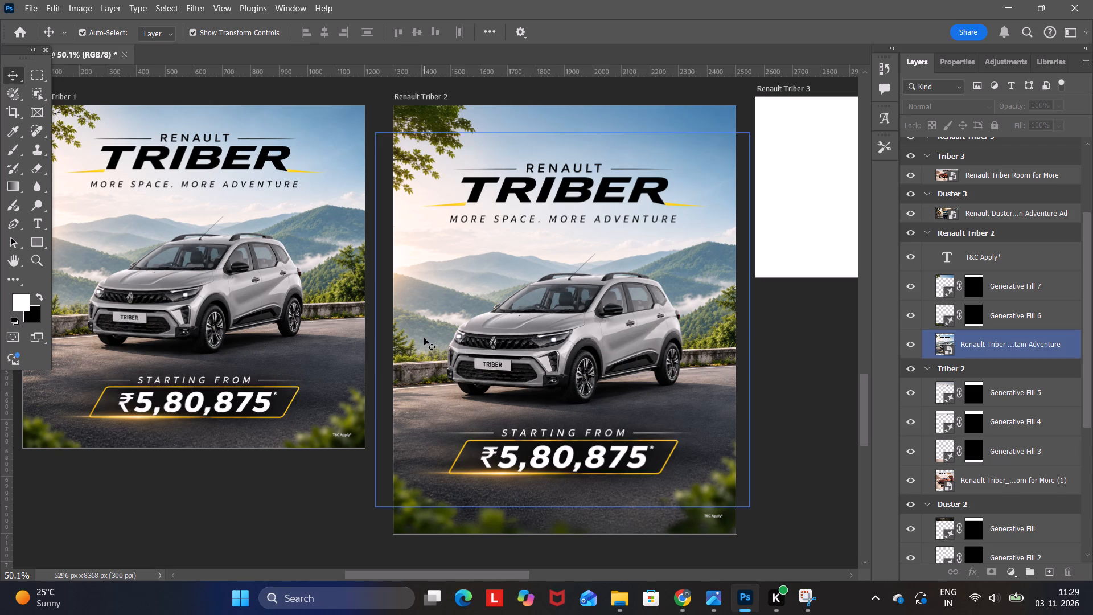
scroll(249, 328, "up", 8)
scroll(251, 331, "down", 5)
scroll(251, 335, "up", 5)
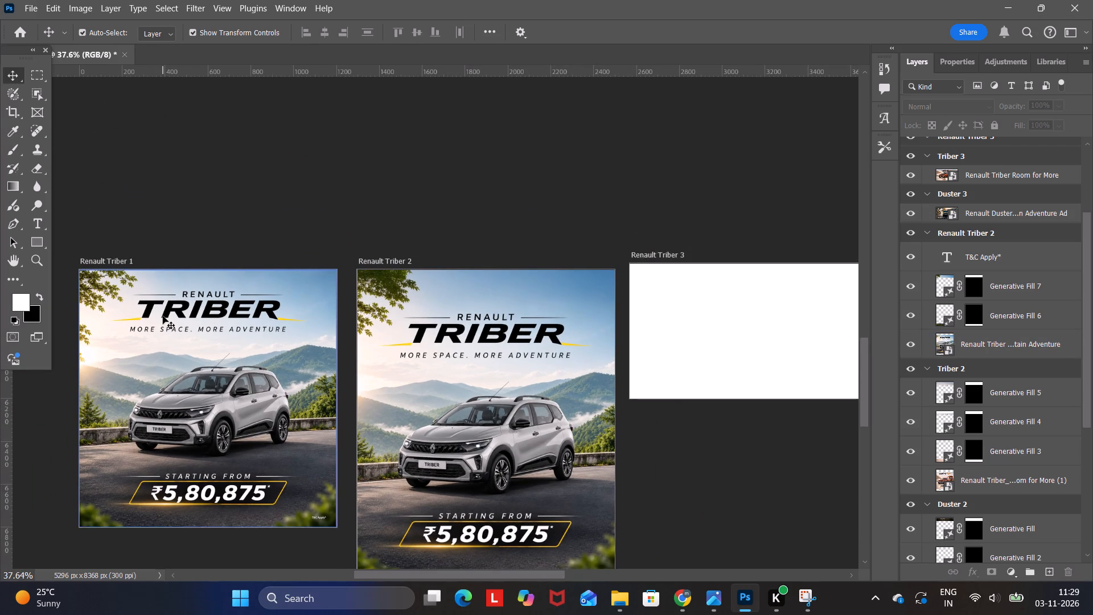
scroll(163, 316, "up", 20)
scroll(163, 316, "up", 18)
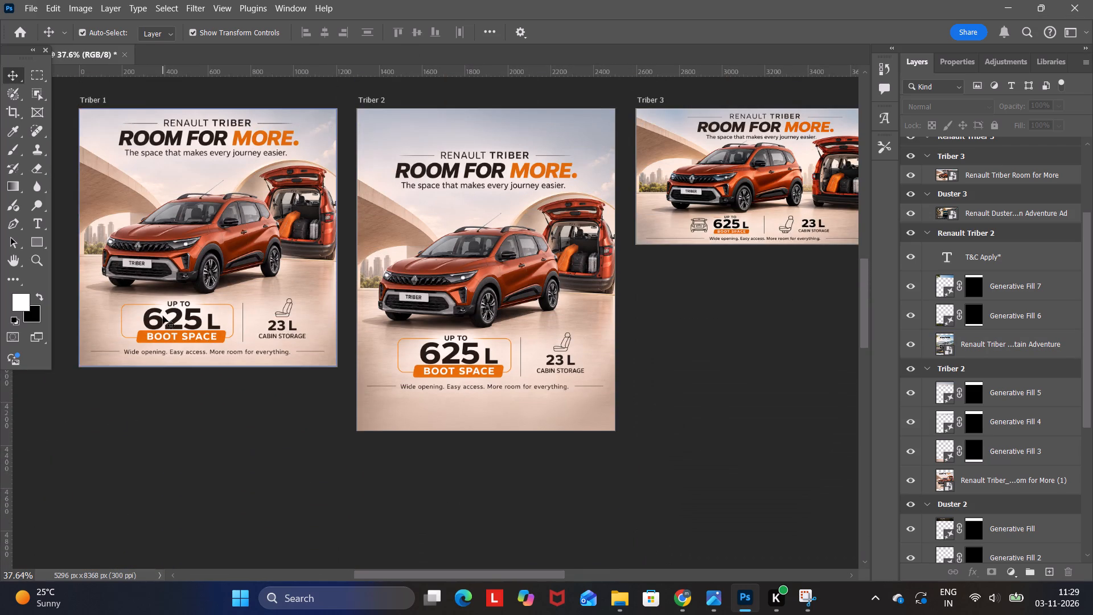
scroll(163, 316, "up", 5, "alt")
scroll(156, 320, "up", 5)
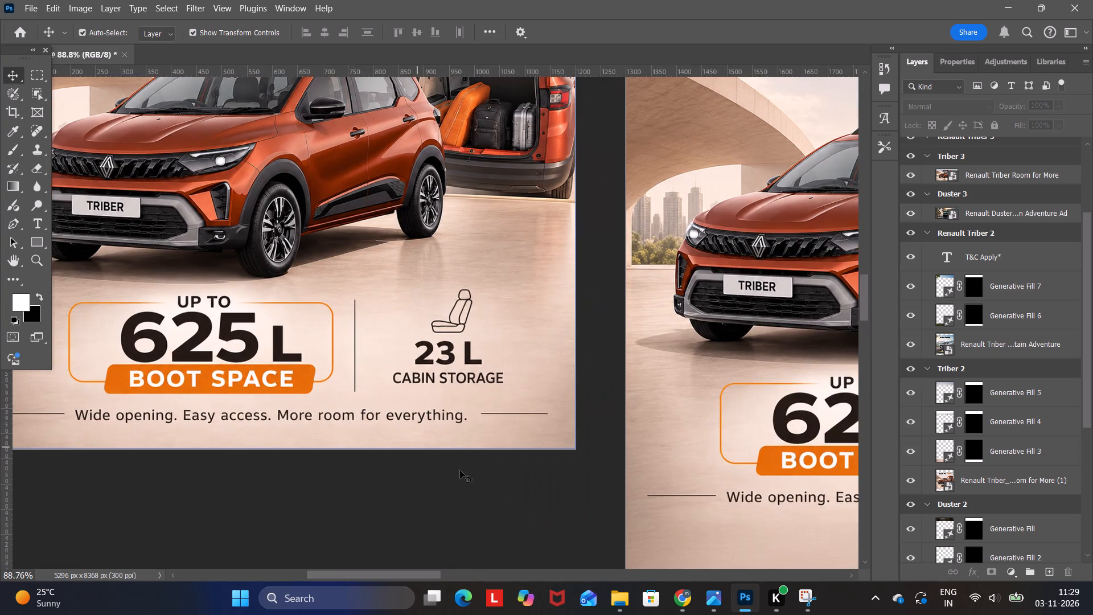
left_click_drag(425, 573, 398, 576)
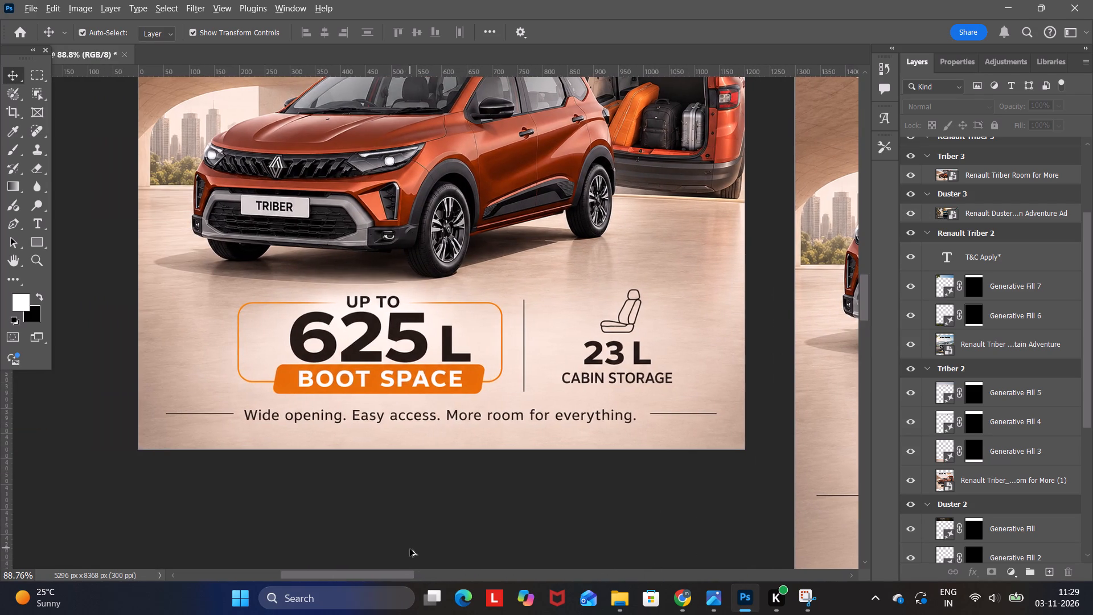
scroll(410, 549, "down", 2, "alt")
scroll(409, 539, "up", 9)
scroll(409, 539, "down", 1, "alt")
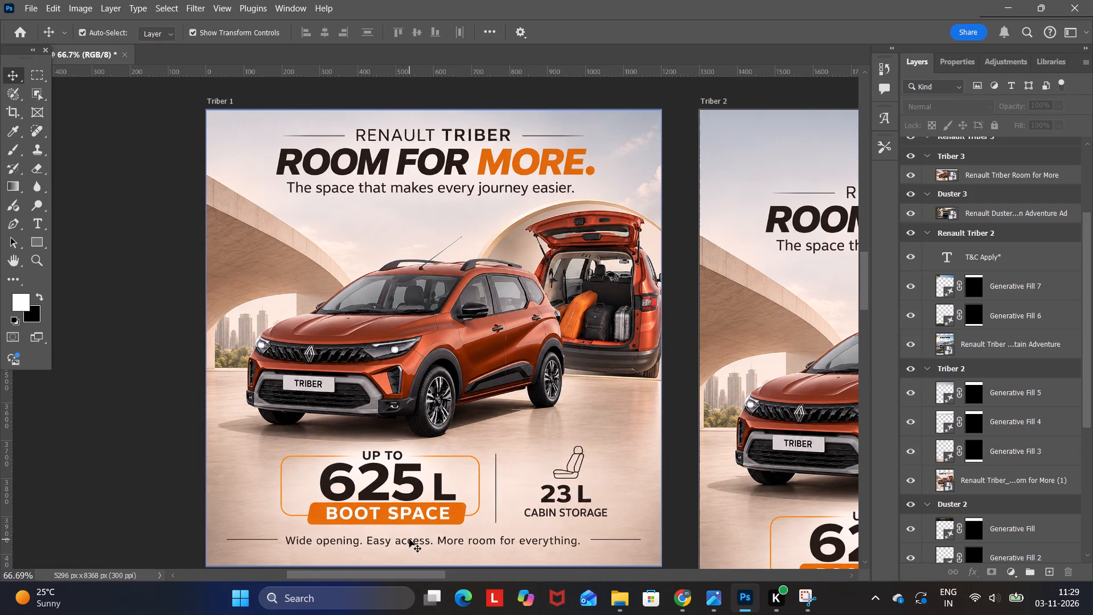
scroll(409, 539, "down", 1)
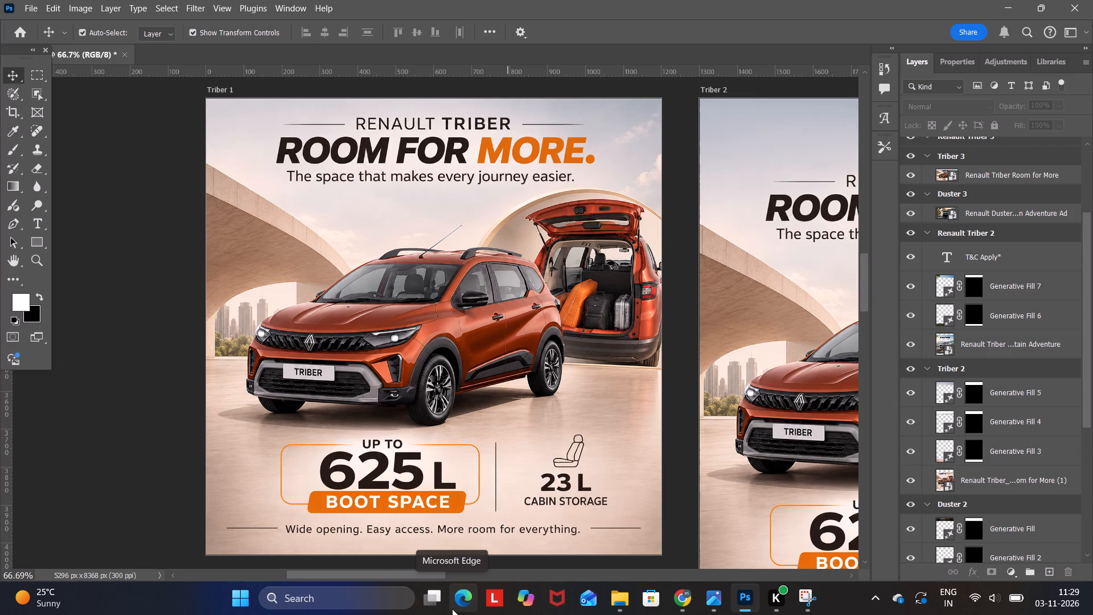
key("Return")
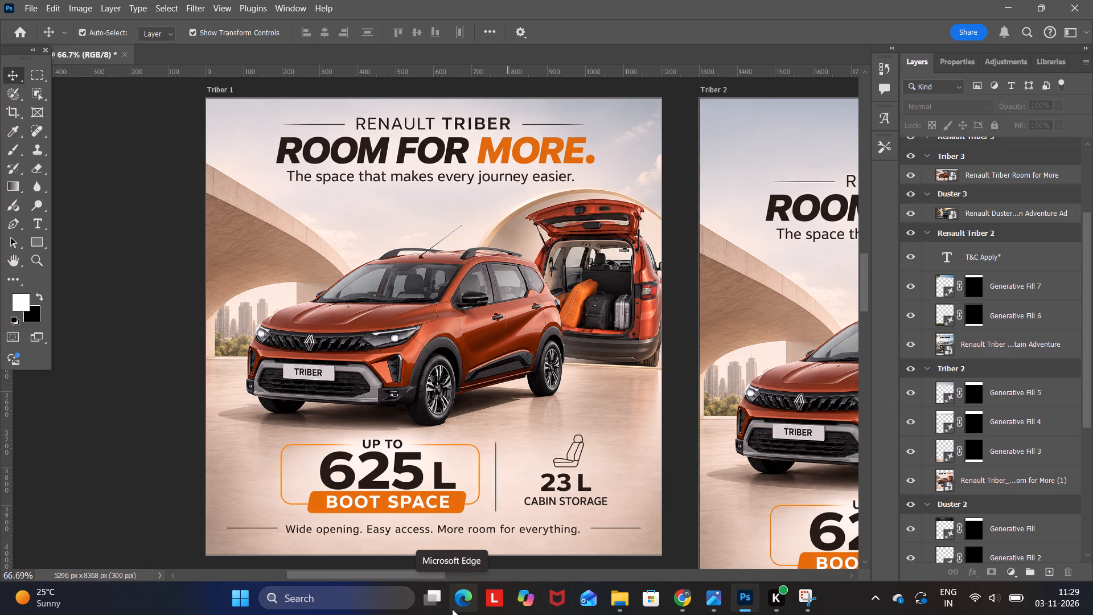
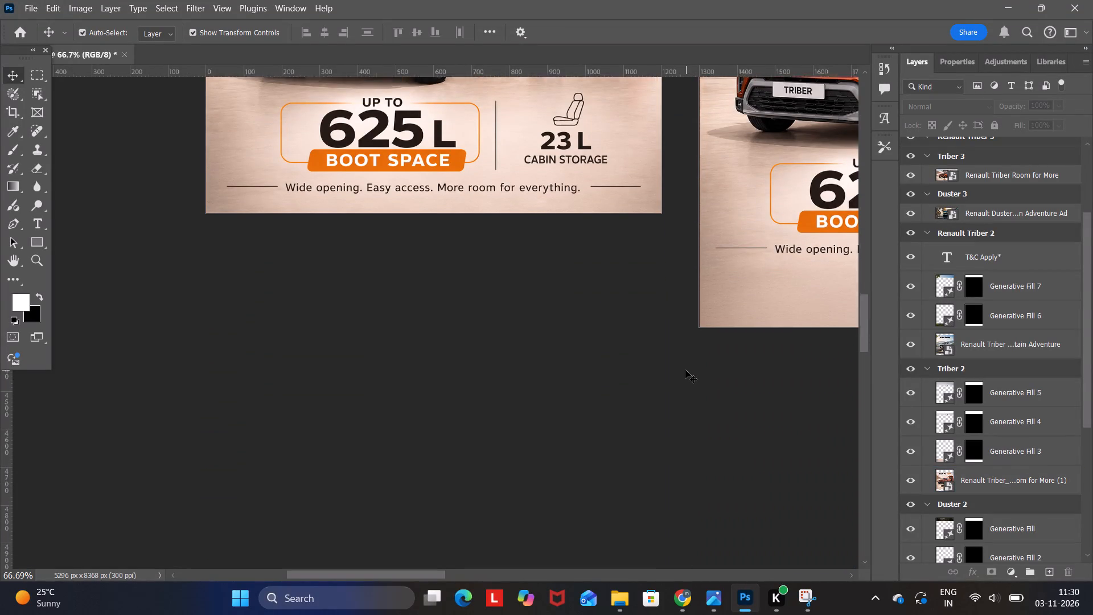
Select the ₹5,80,875* price inside the yellow frame on the Renault Triber 1 artboard and run Generative Fill with the prompt "remove".
scroll(683, 372, "down", 8)
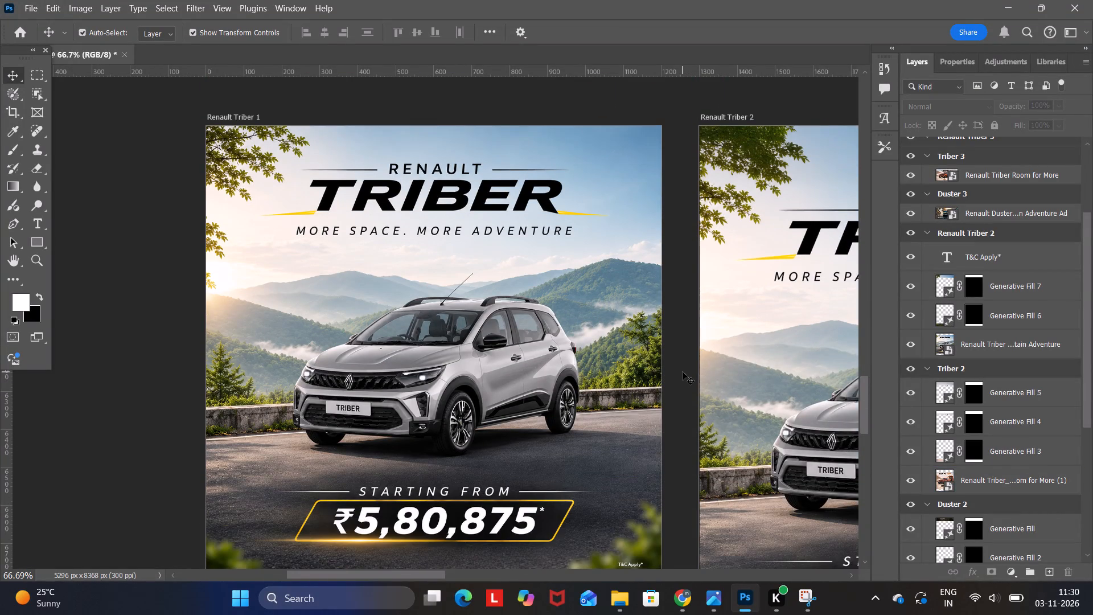
scroll(683, 372, "down", 3)
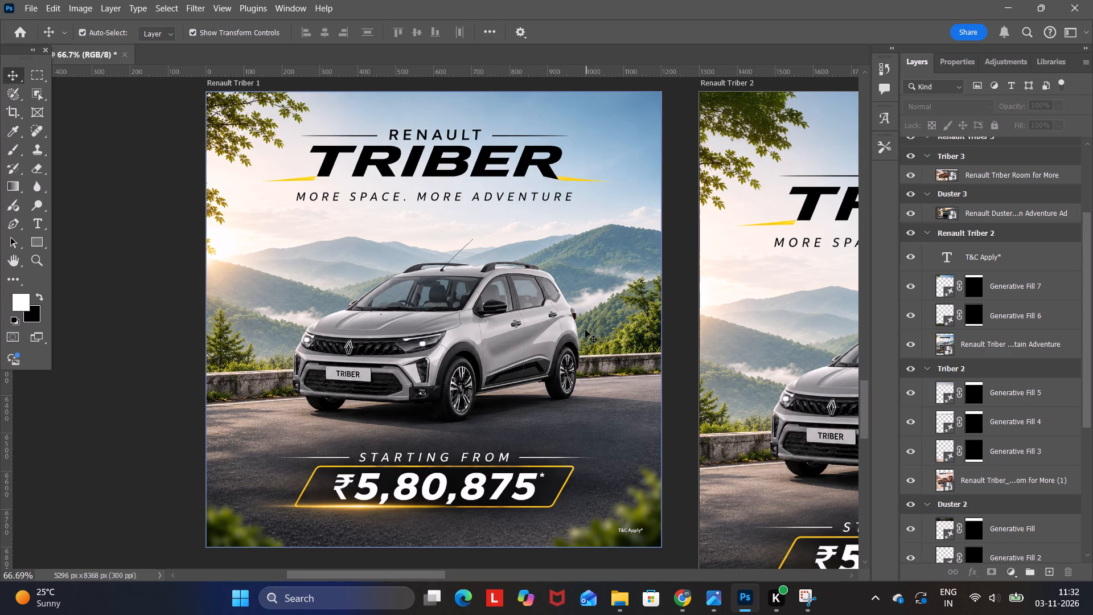
left_click(750, 596)
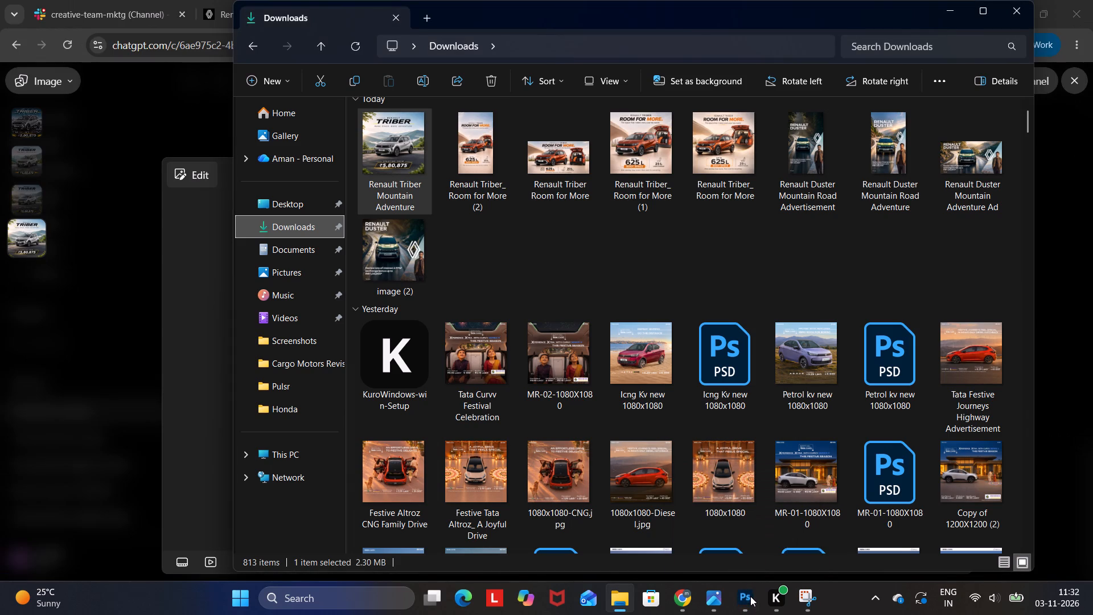
left_click(750, 596)
scroll(451, 348, "down", 7)
scroll(569, 403, "up", 4)
scroll(593, 460, "up", 3)
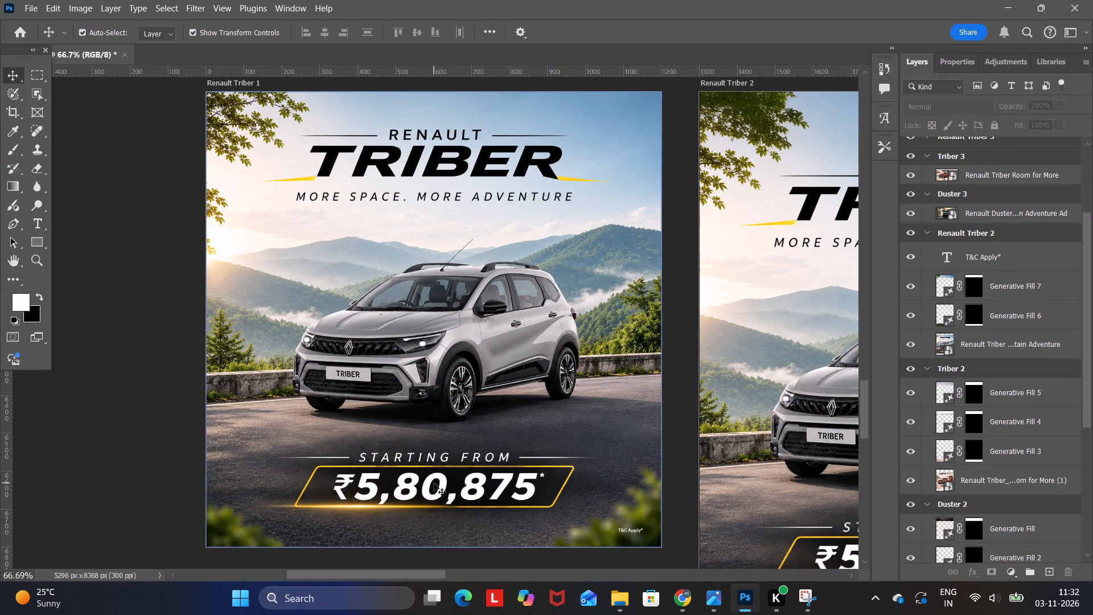
left_click(434, 483)
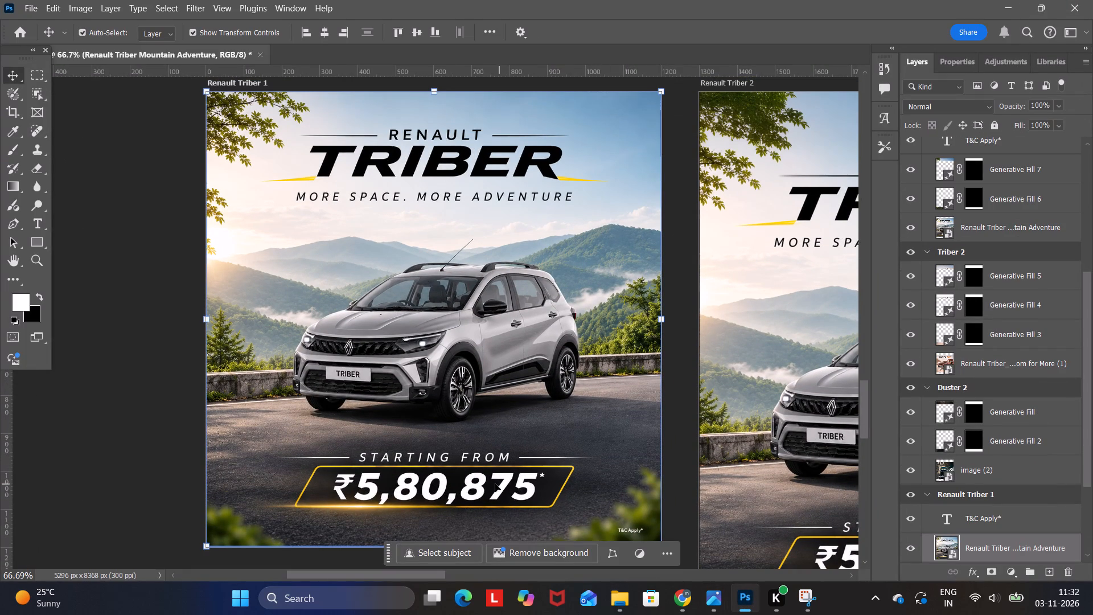
left_click(40, 78)
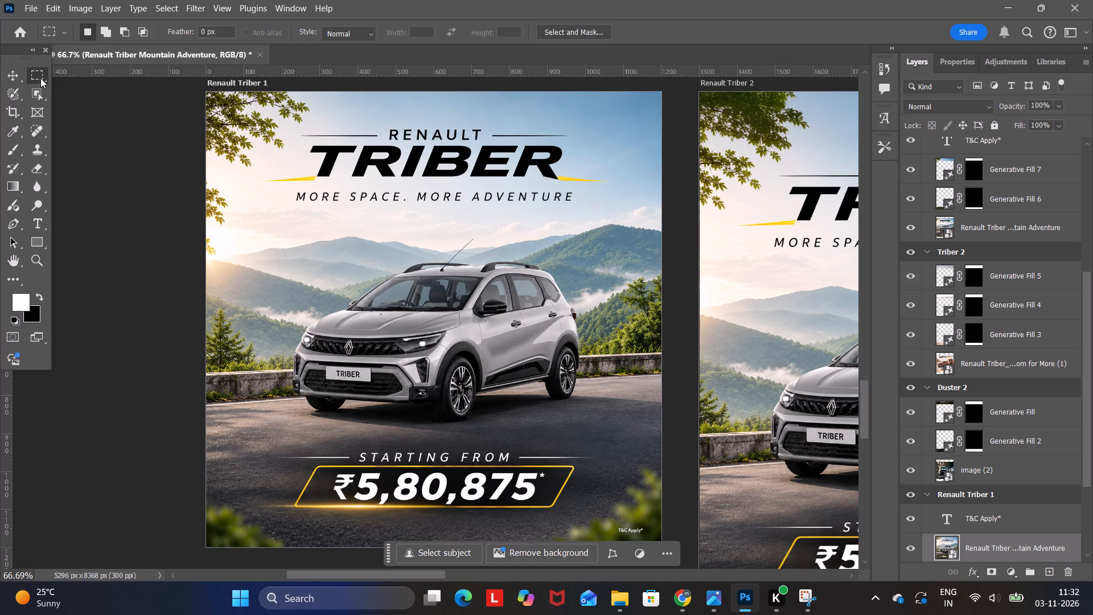
left_click_drag(331, 469, 335, 474)
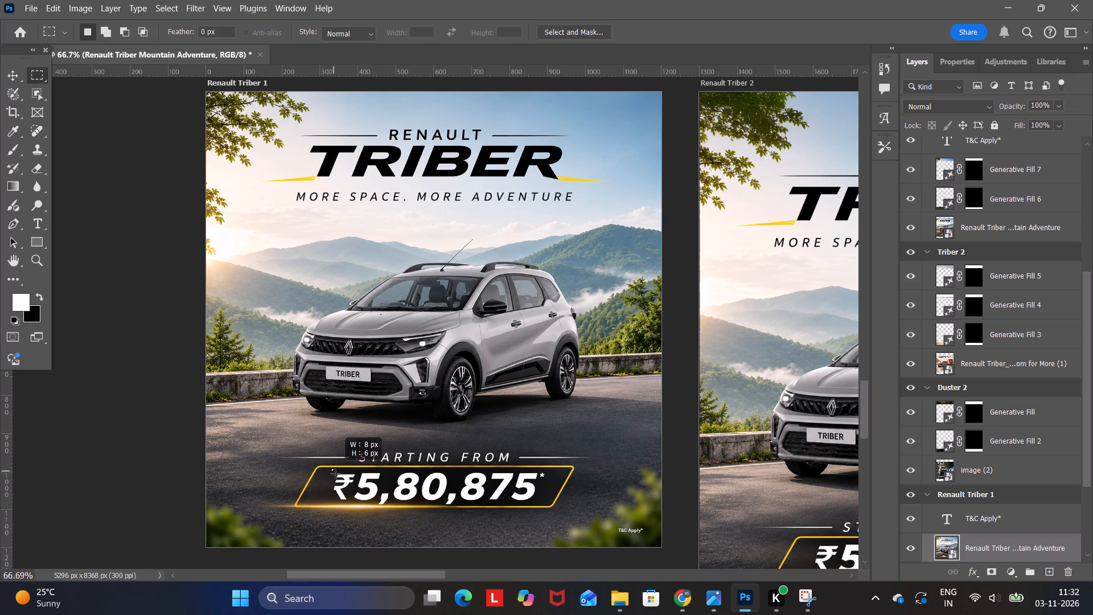
left_click_drag(335, 474, 414, 505)
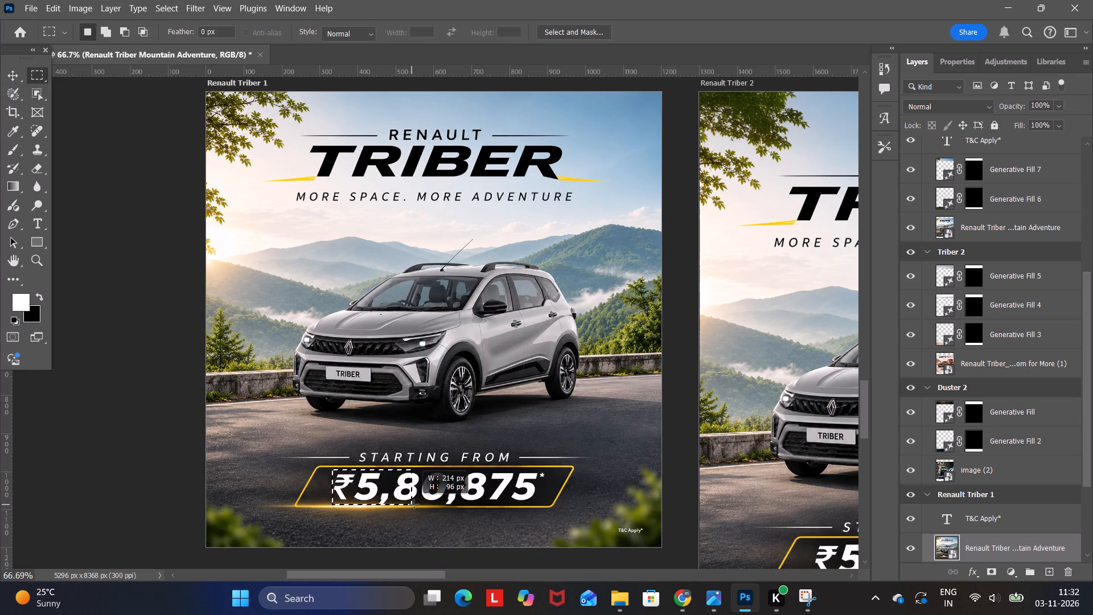
left_click_drag(414, 505, 546, 503)
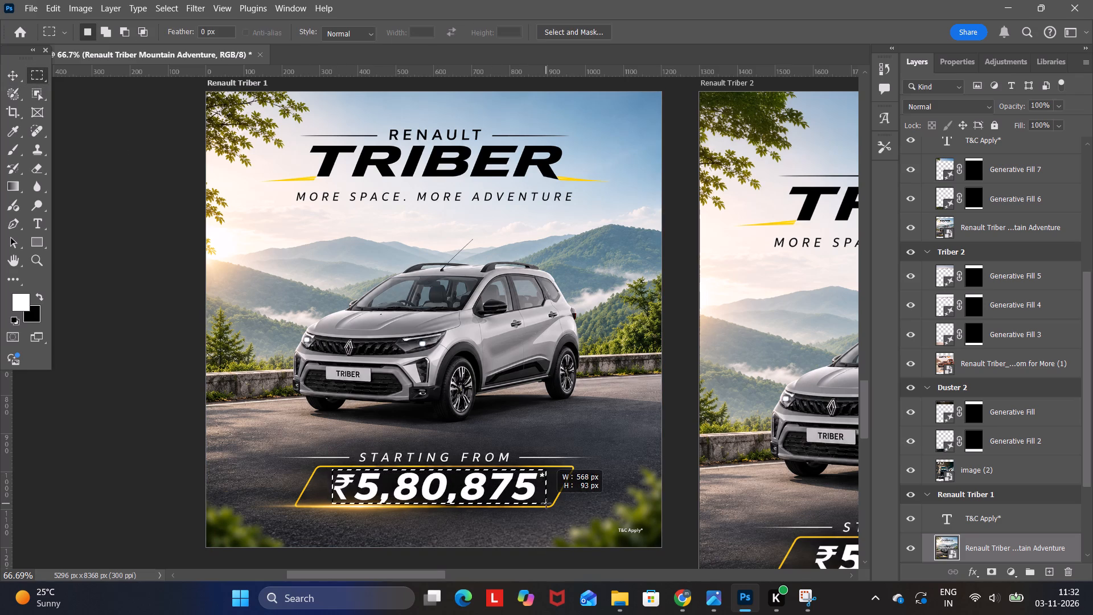
left_click_drag(546, 503, 548, 503)
left_click(339, 521)
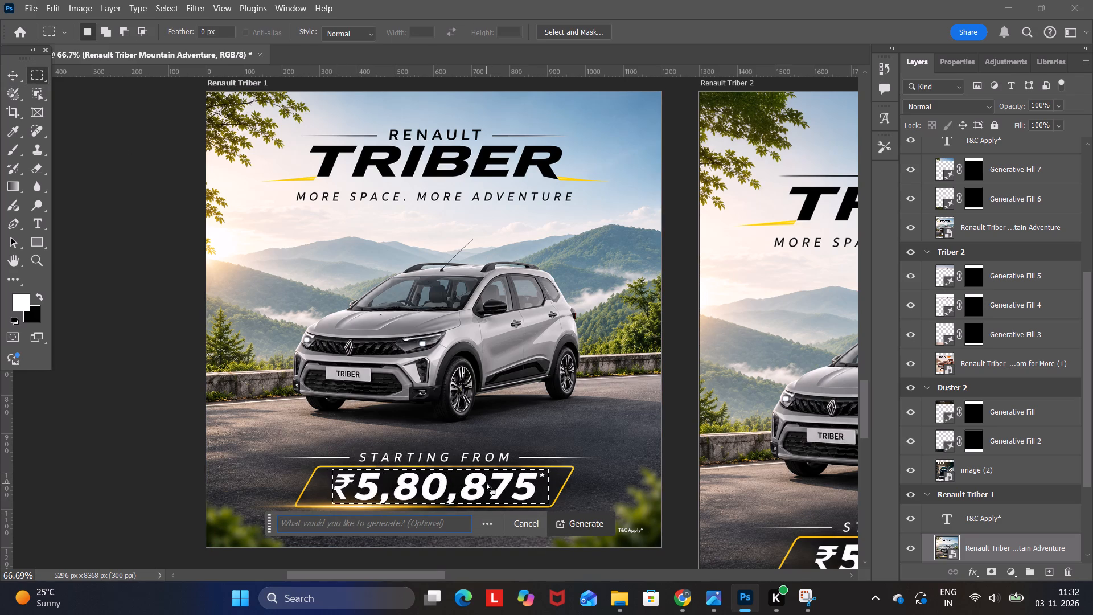
type("remove")
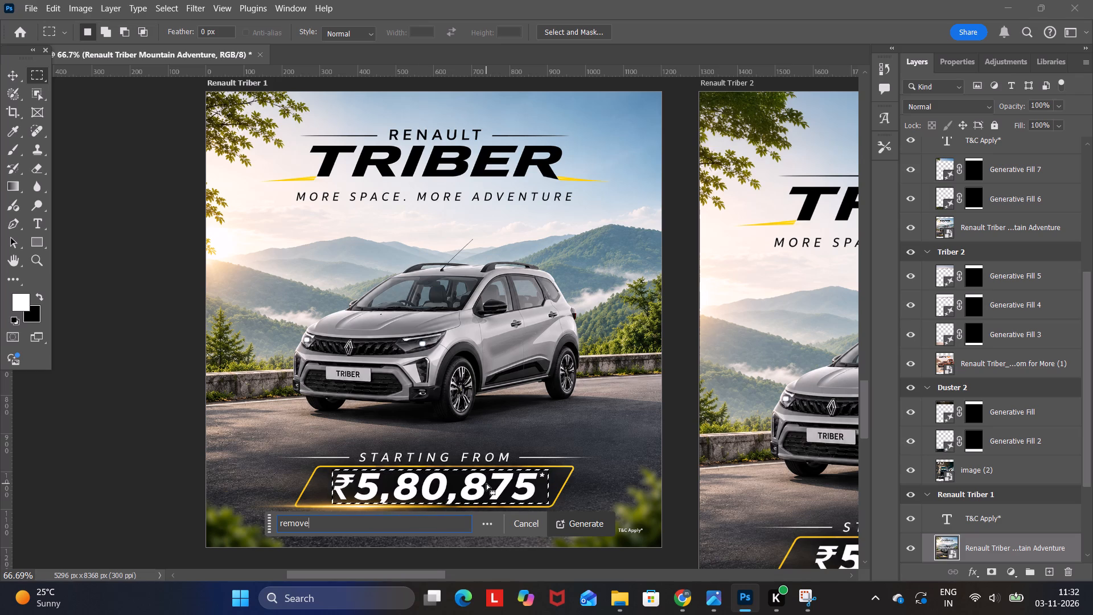
key("Return")
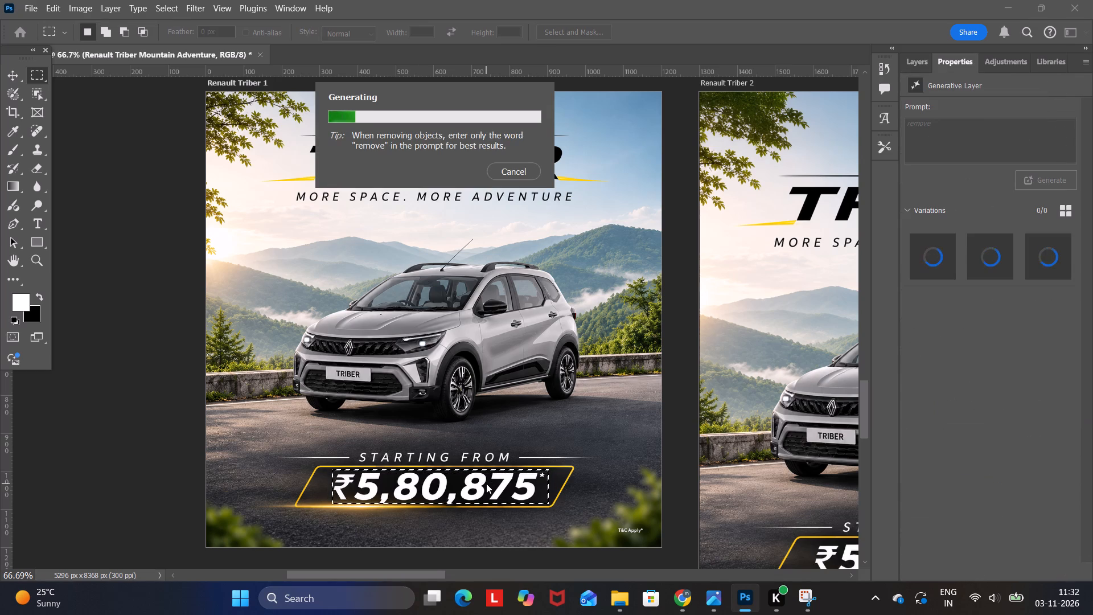
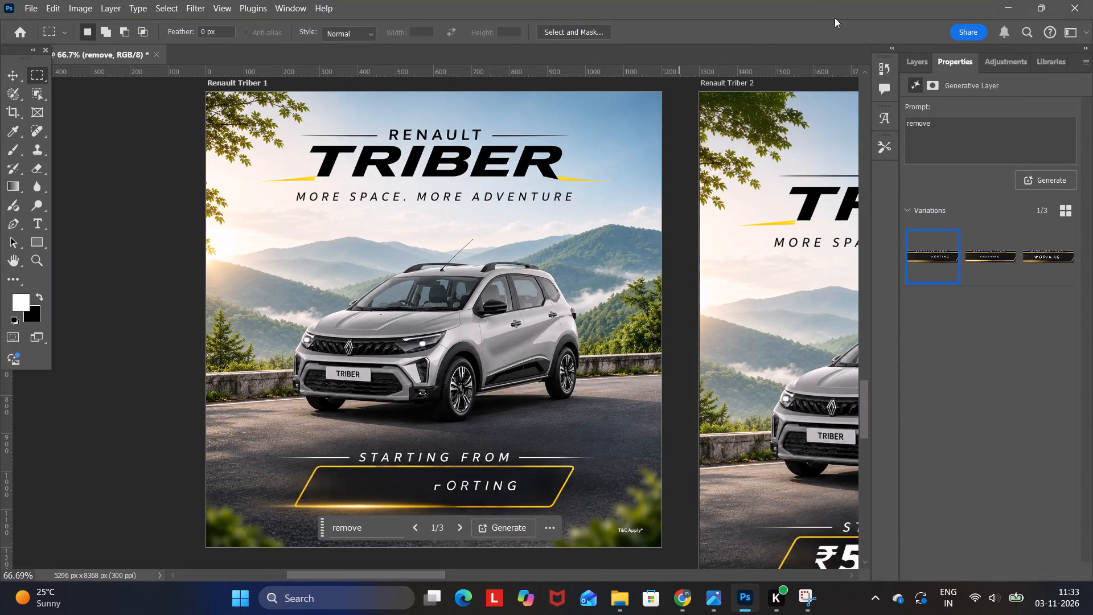
Compare the three generated variations for the Renault Triber 1 price area and keep the first one.
left_click(987, 249)
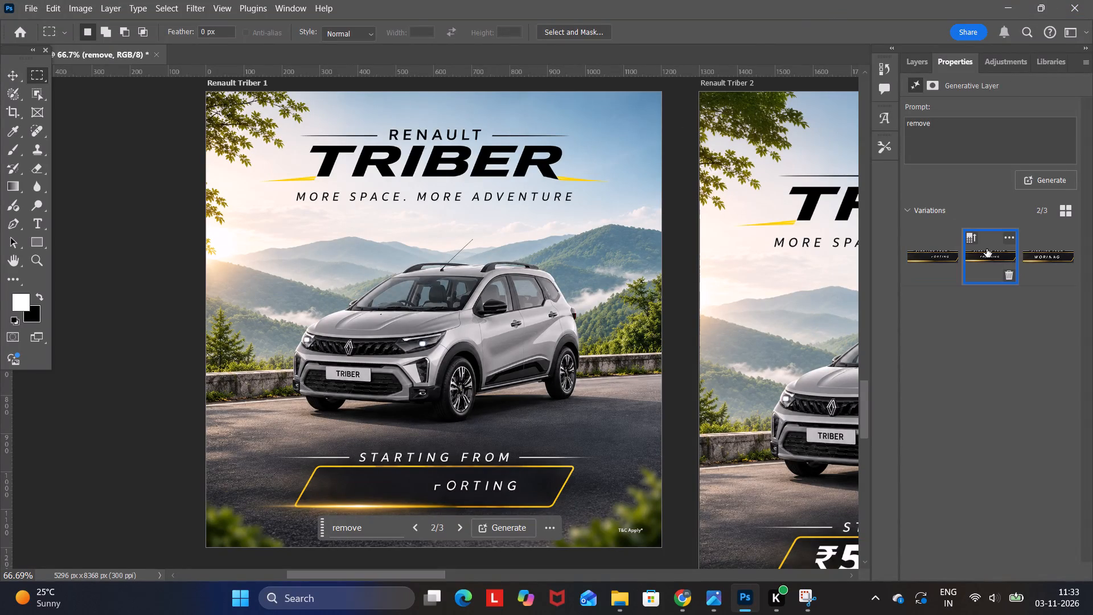
left_click(941, 264)
left_click(1032, 253)
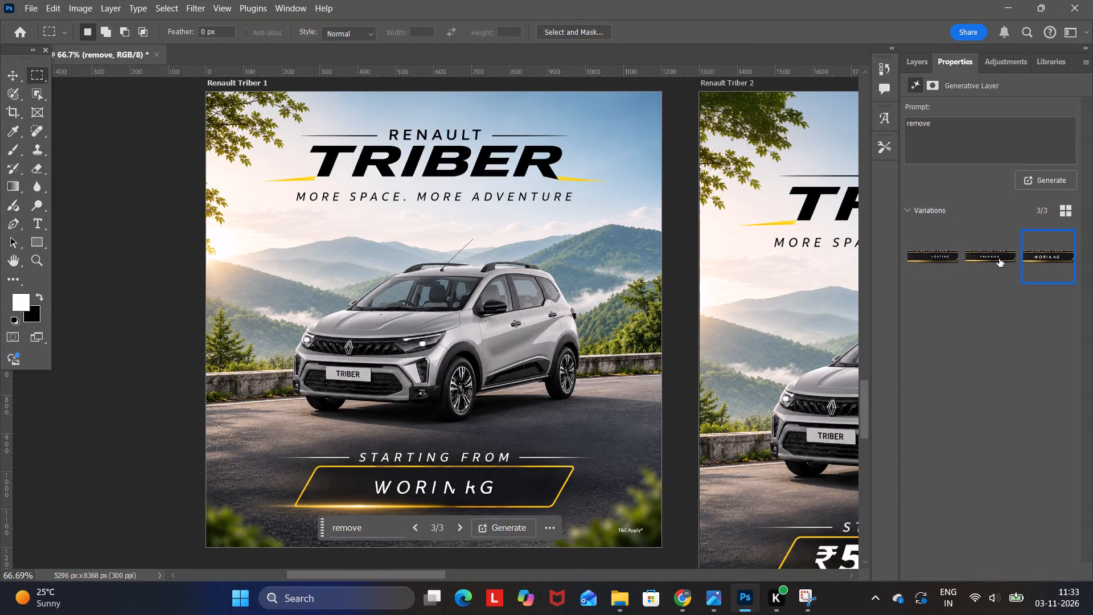
left_click(927, 259)
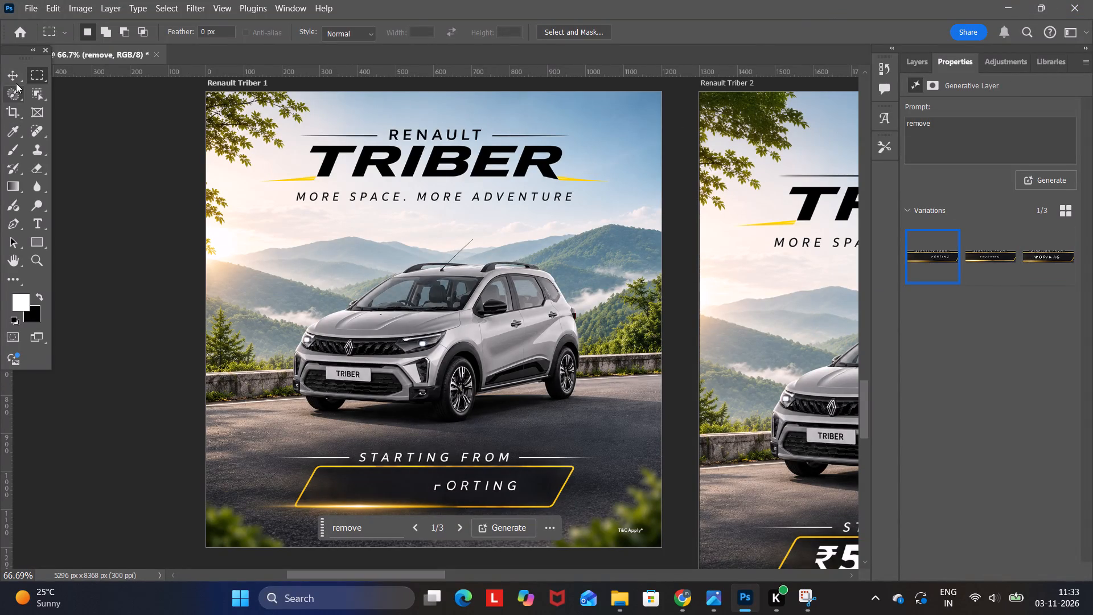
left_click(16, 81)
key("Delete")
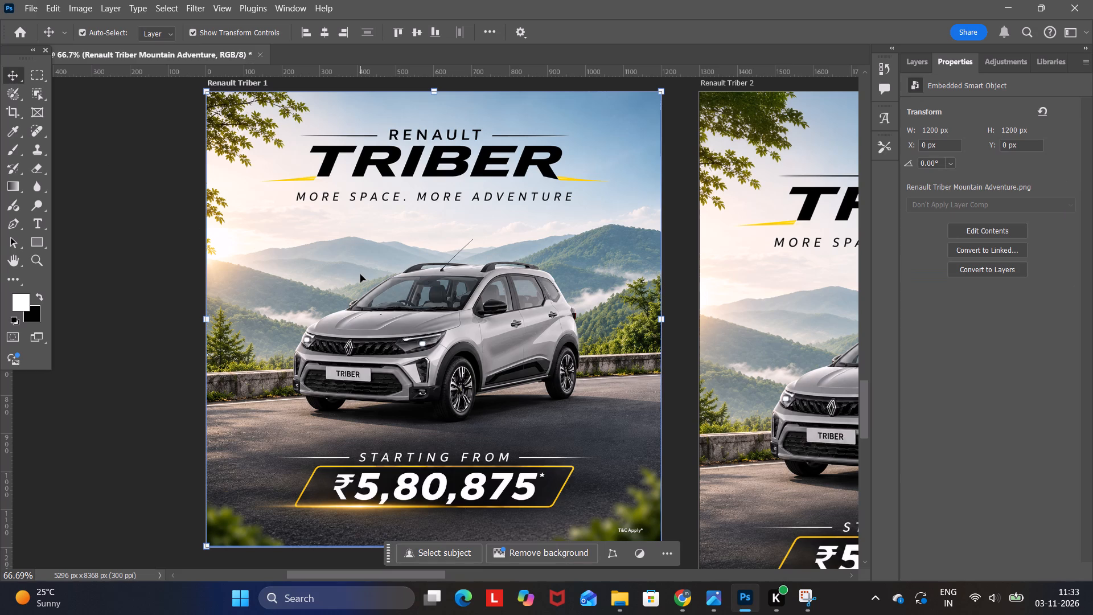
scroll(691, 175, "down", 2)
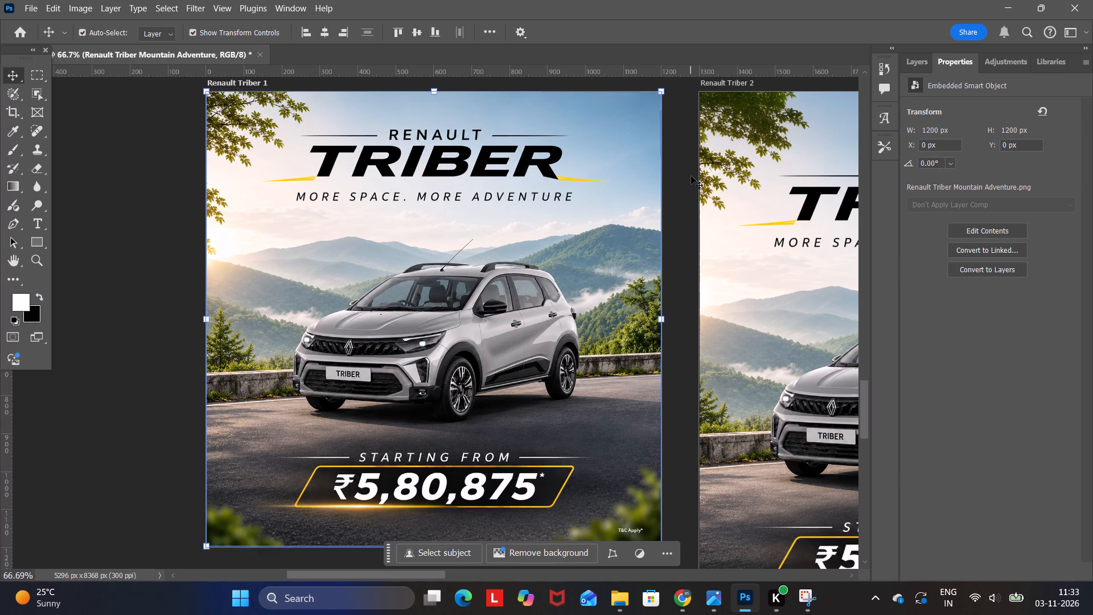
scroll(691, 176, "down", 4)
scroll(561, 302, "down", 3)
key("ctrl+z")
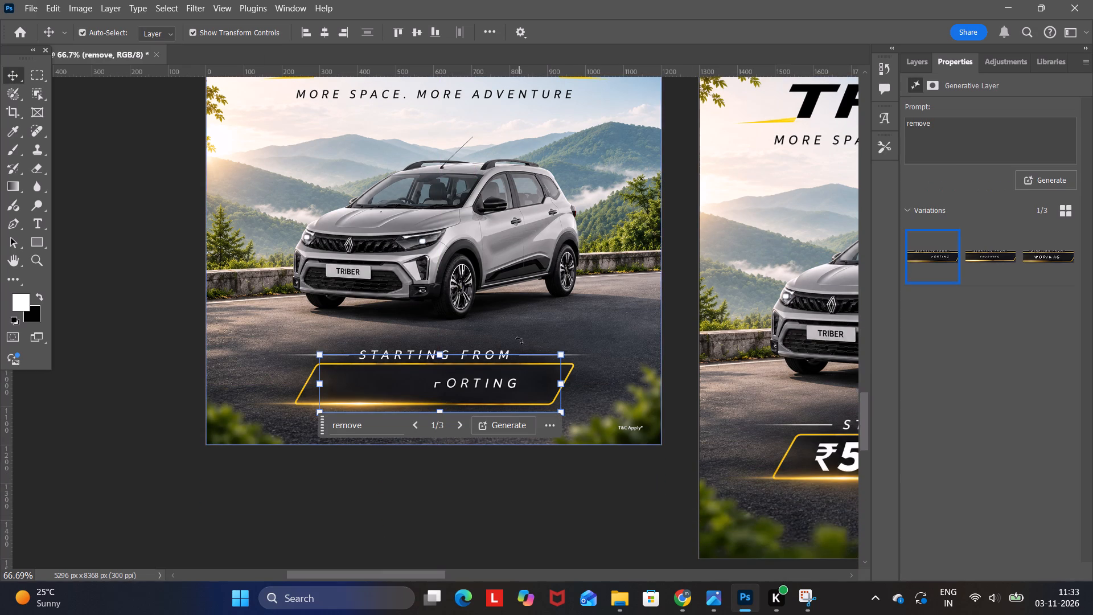
Select the leftover "ORTING" lettering inside the Triber 1 price frame and run Generative Fill with an empty prompt.
left_click(31, 80)
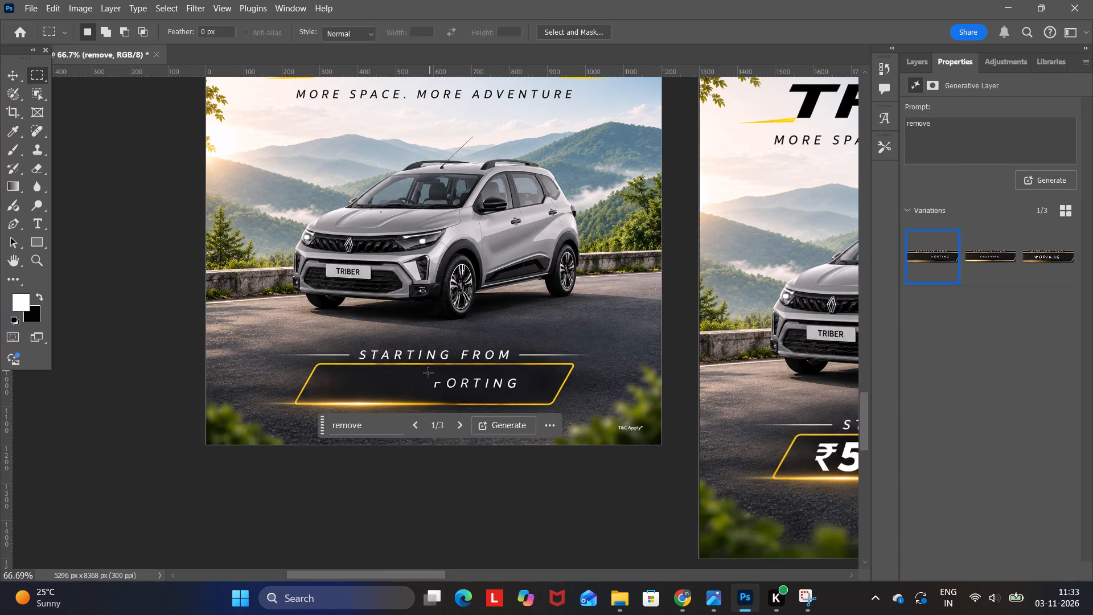
left_click_drag(428, 372, 524, 396)
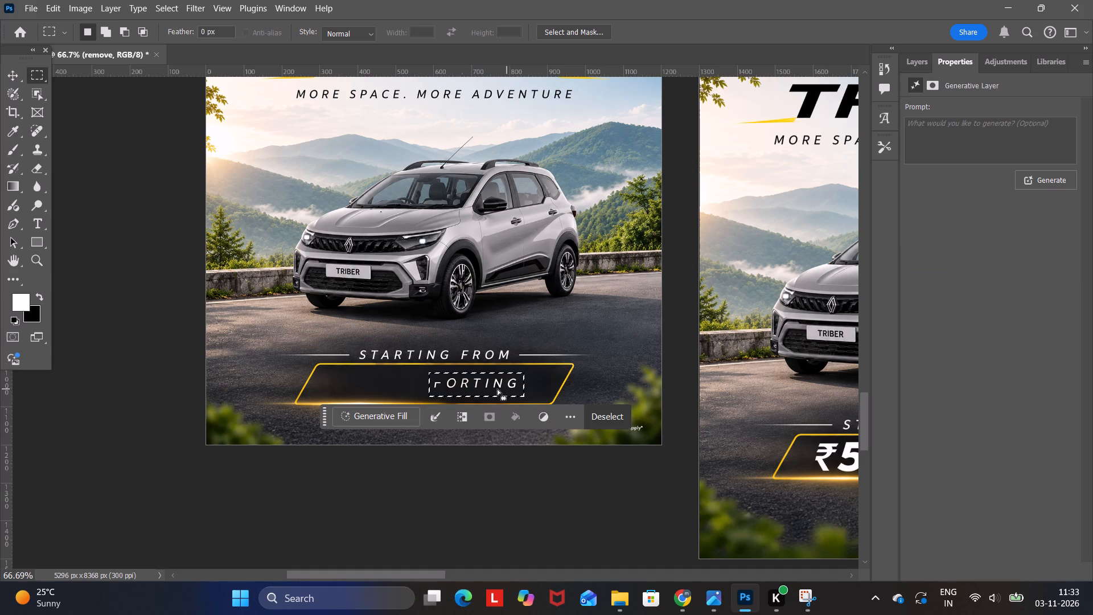
left_click(385, 411)
left_click(606, 413)
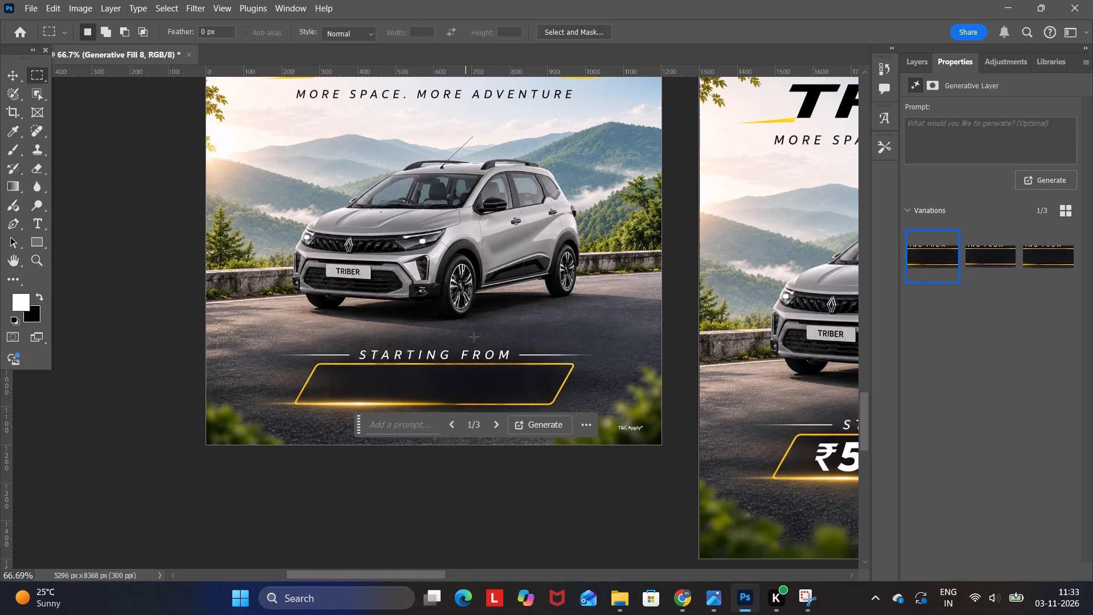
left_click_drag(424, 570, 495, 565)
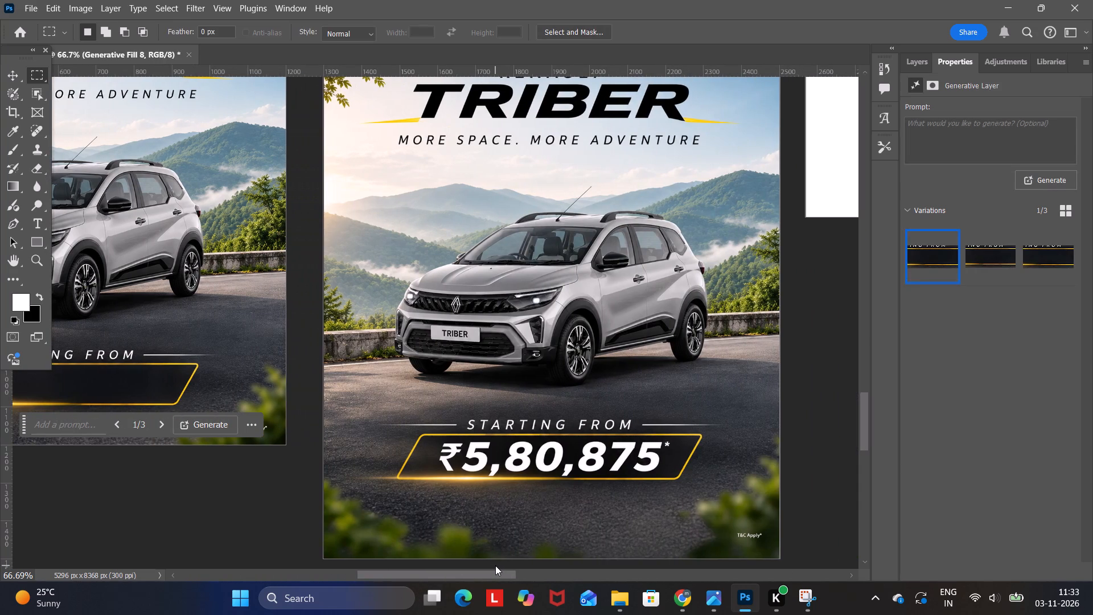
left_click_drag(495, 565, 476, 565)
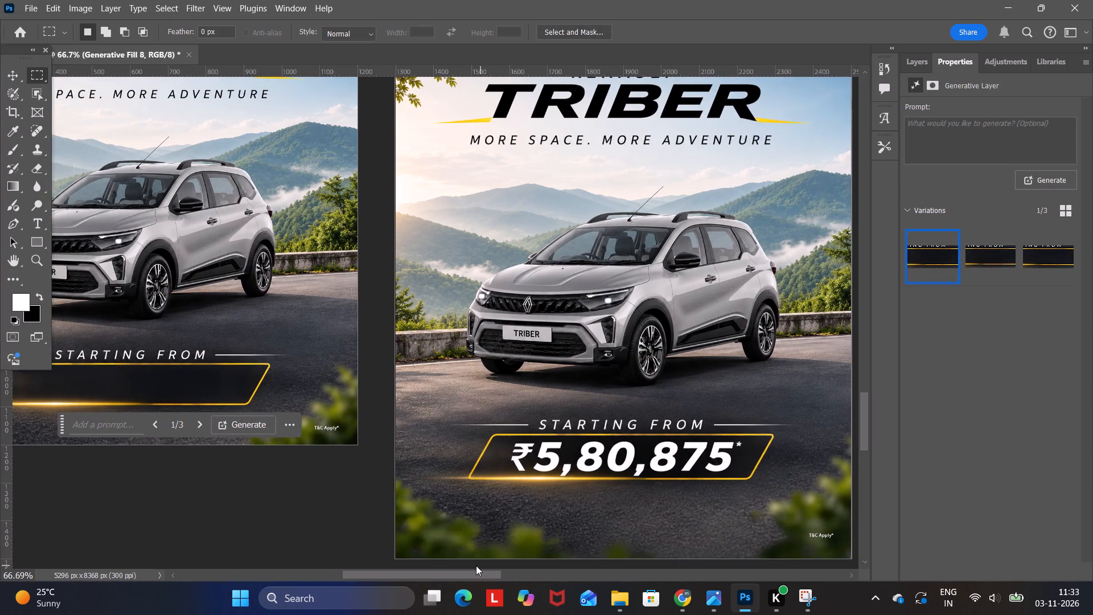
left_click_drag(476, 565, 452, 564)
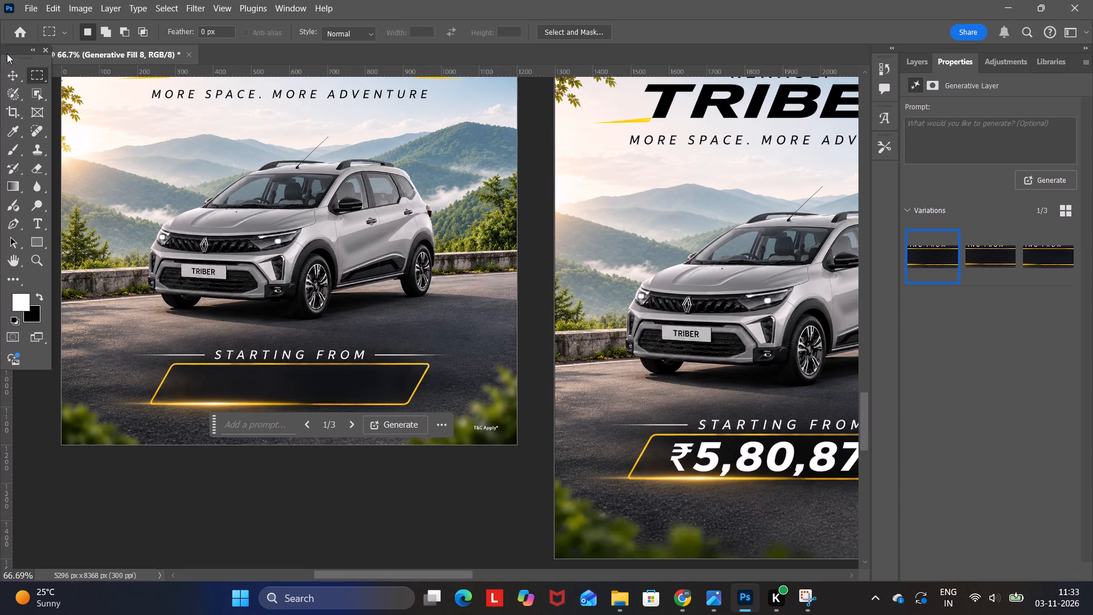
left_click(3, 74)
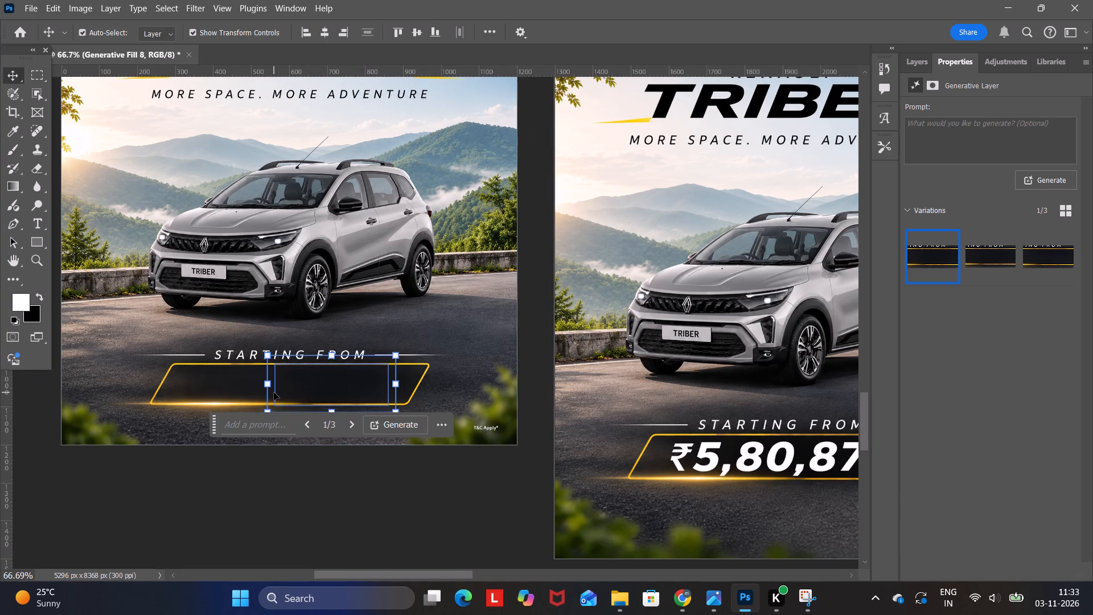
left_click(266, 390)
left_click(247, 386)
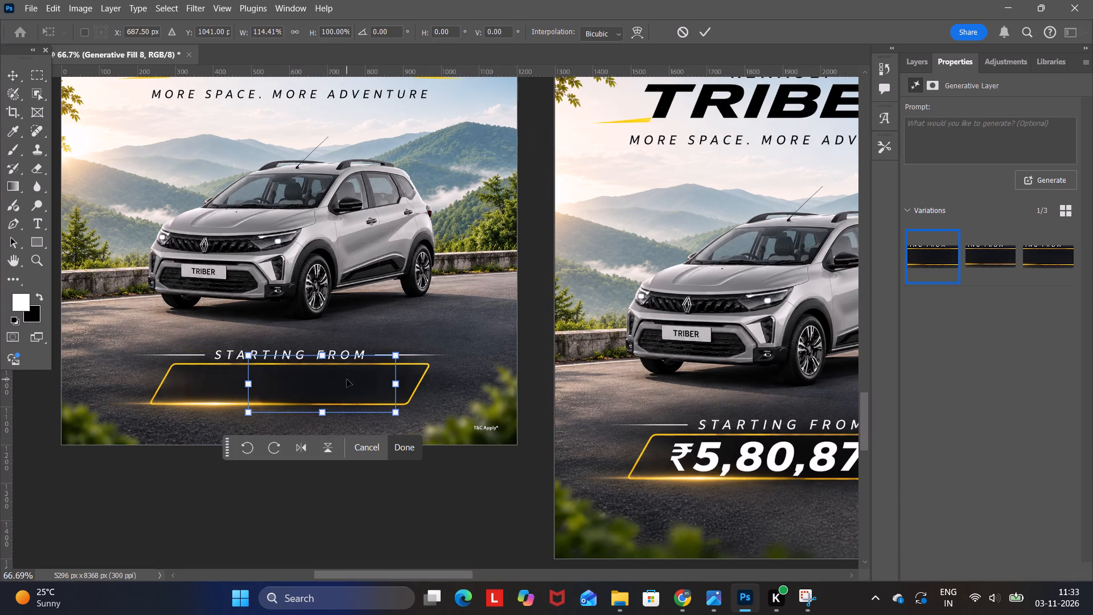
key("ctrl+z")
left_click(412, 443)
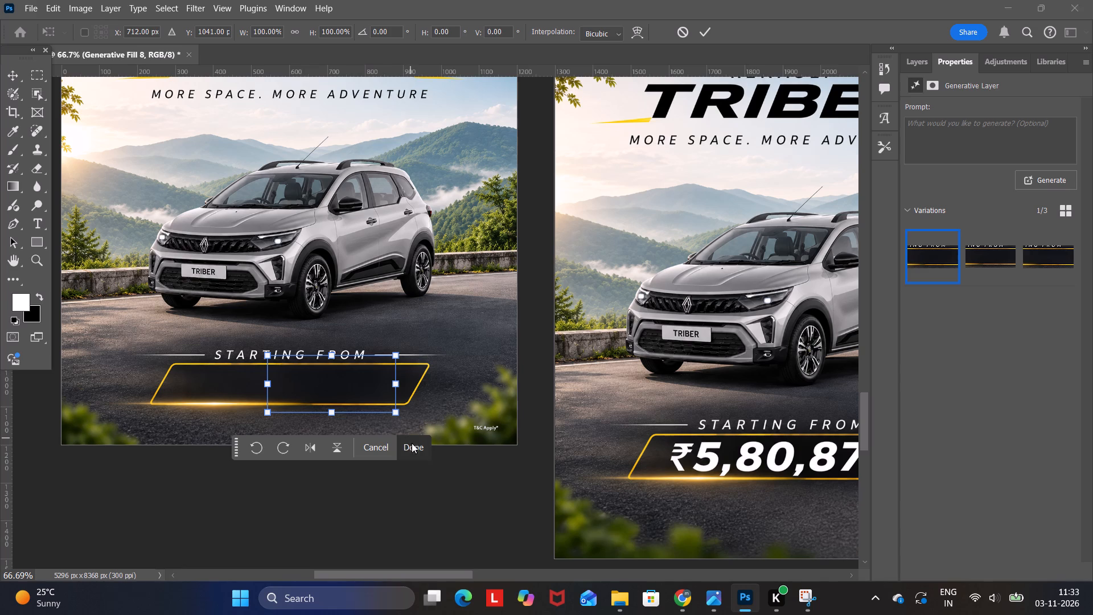
Group the two generative fill layers covering the price frame on the Renault Triber 1 artboard.
left_click(391, 504)
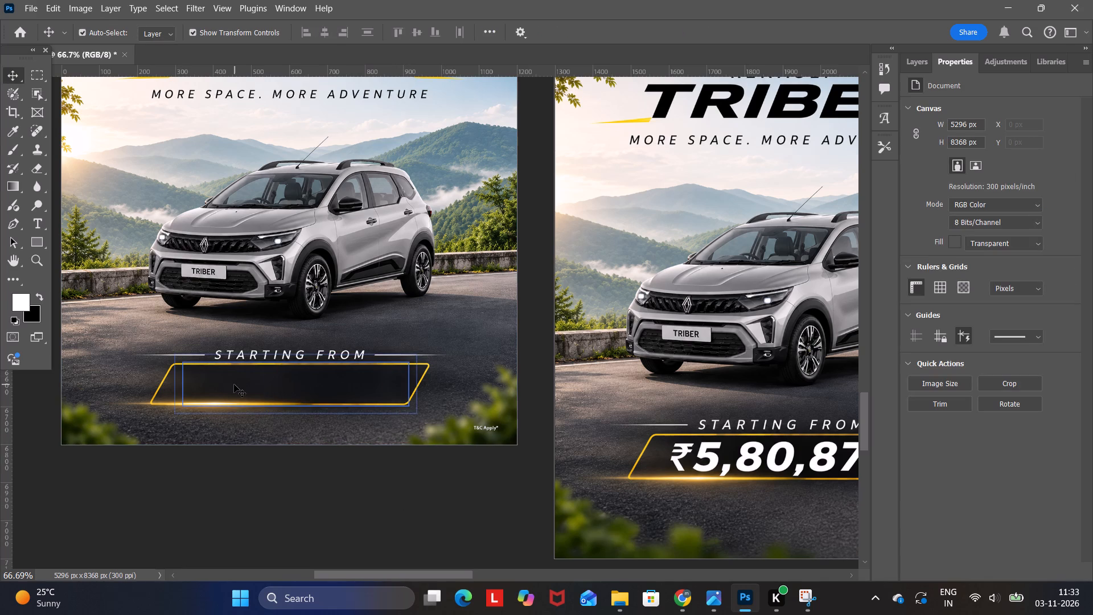
left_click(234, 384)
left_click(323, 385, "shift")
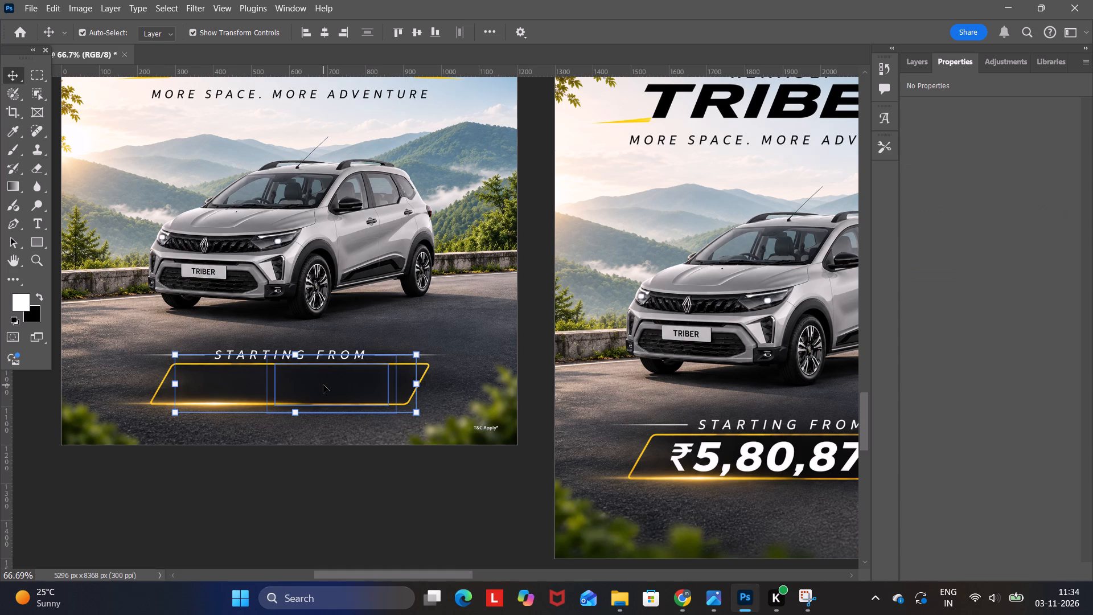
key("ctrl+g")
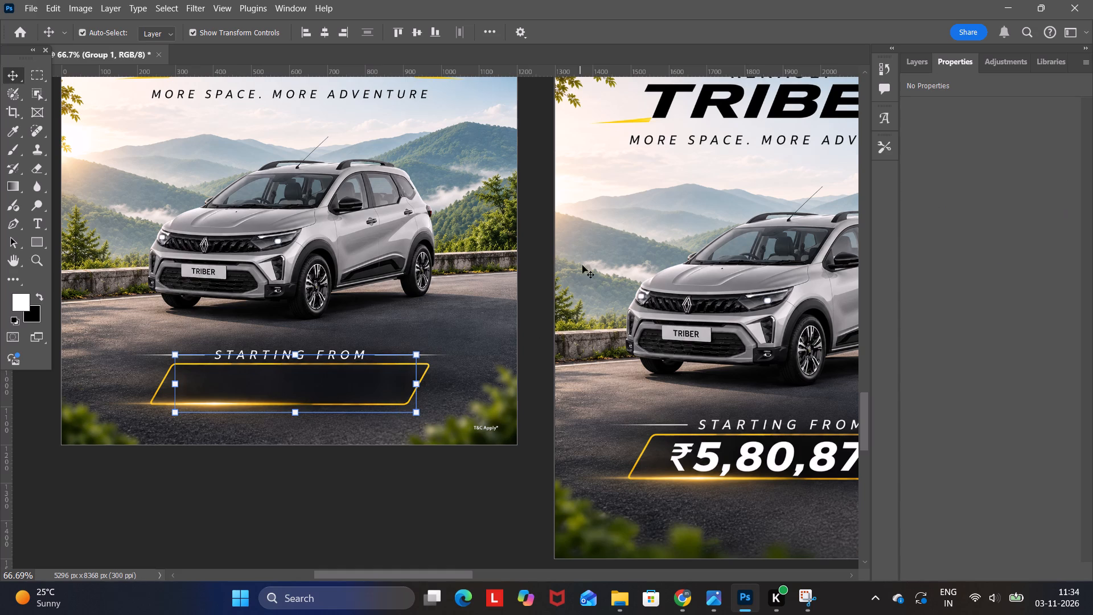
Copy the Group 1 price patch from Renault Triber 1 and paste it above the car image on Renault Triber 2.
scroll(681, 473, "down", 4)
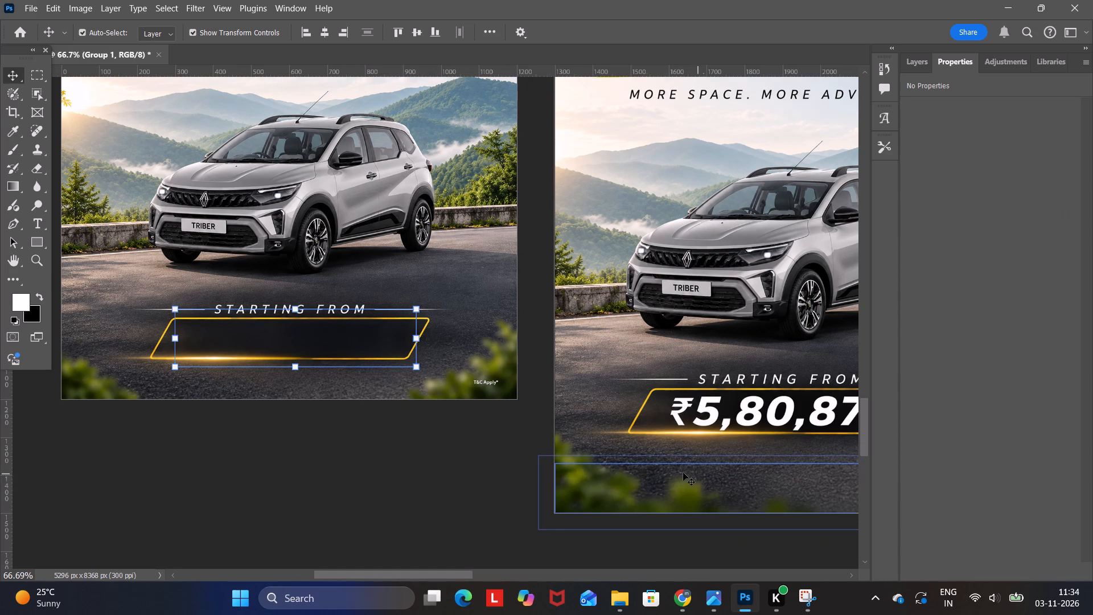
left_click_drag(445, 575, 488, 575)
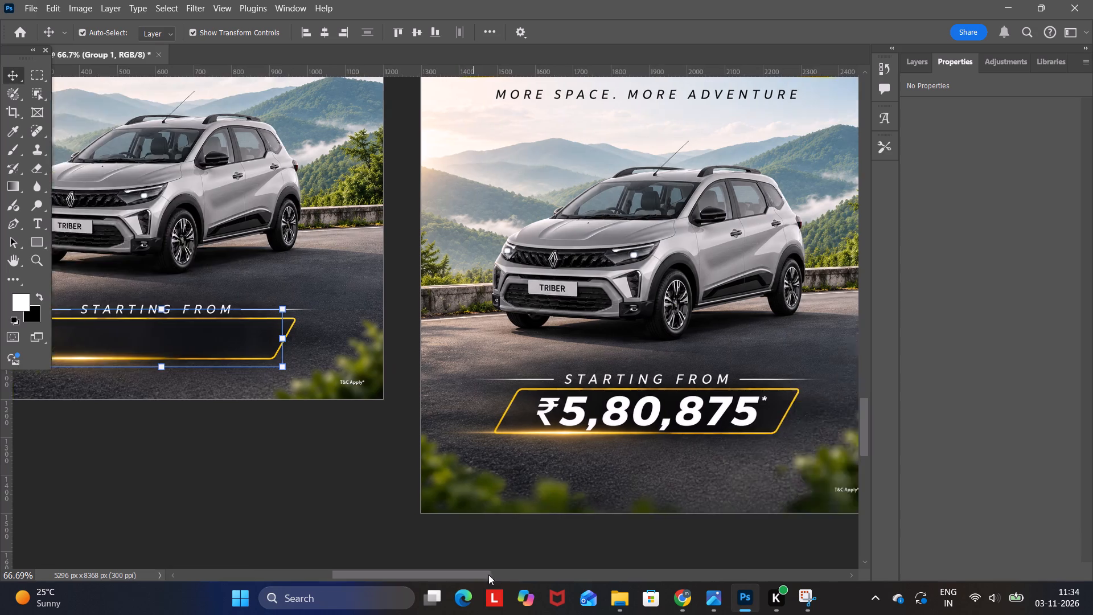
left_click_drag(488, 575, 488, 574)
scroll(490, 554, "down", 3, "alt")
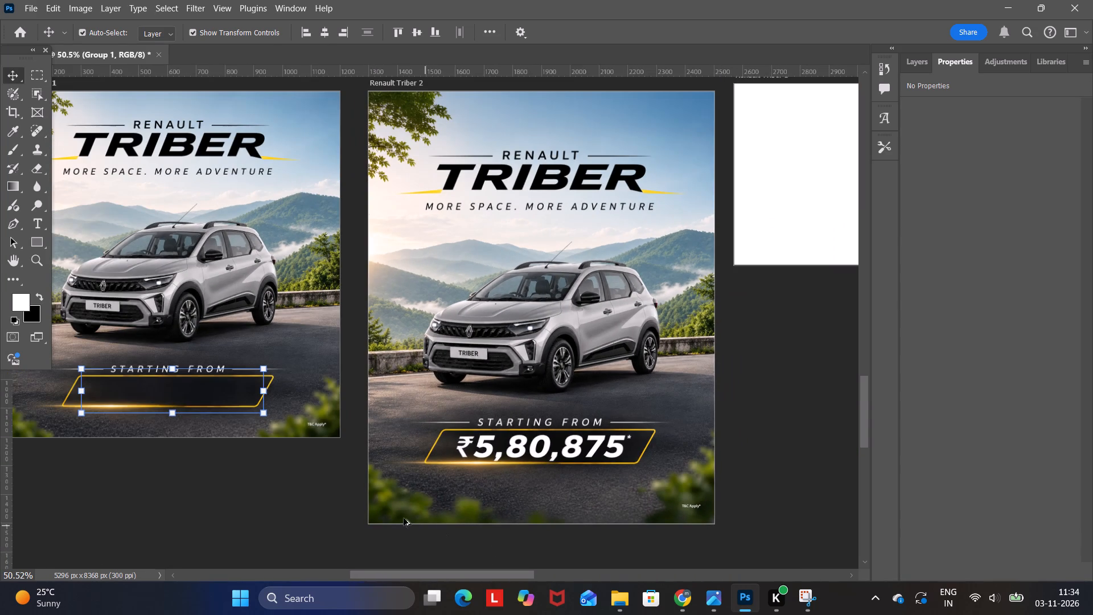
left_click(278, 324)
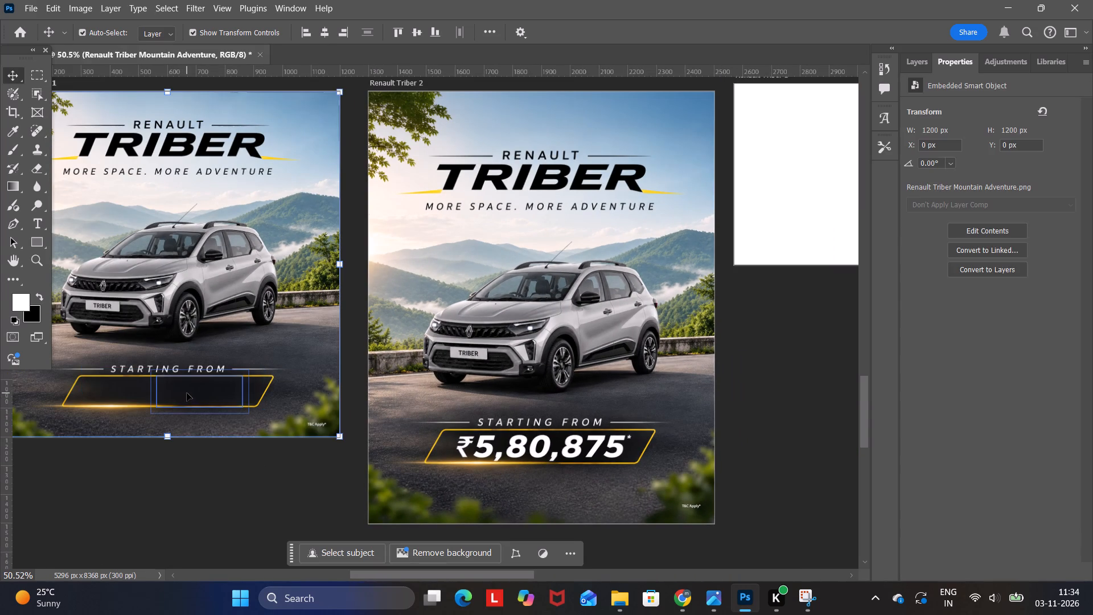
left_click(917, 59)
scroll(958, 512, "down", 5)
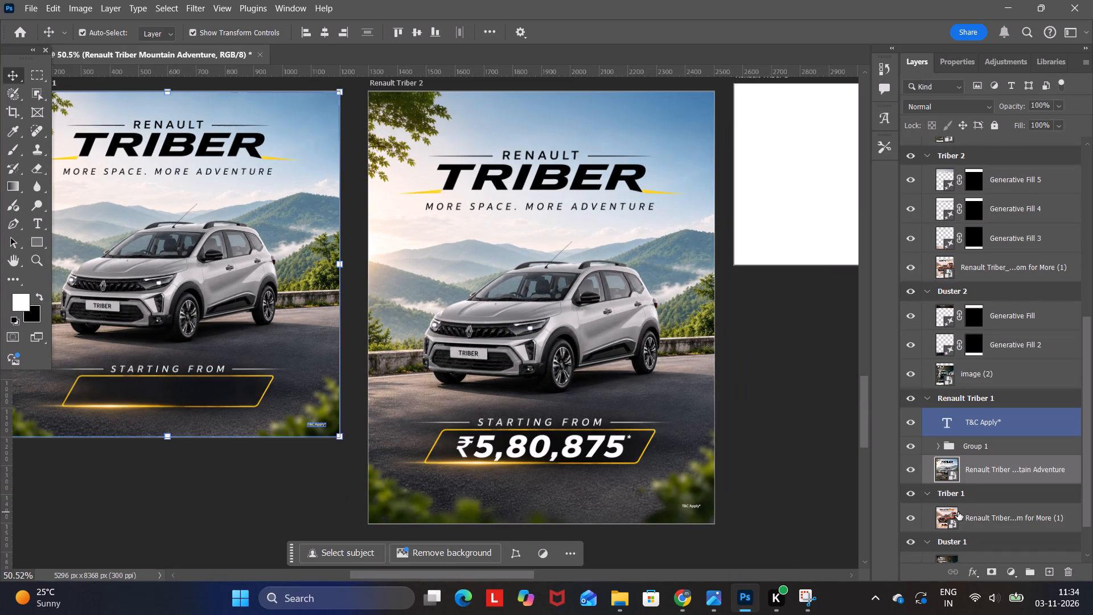
left_click(983, 451)
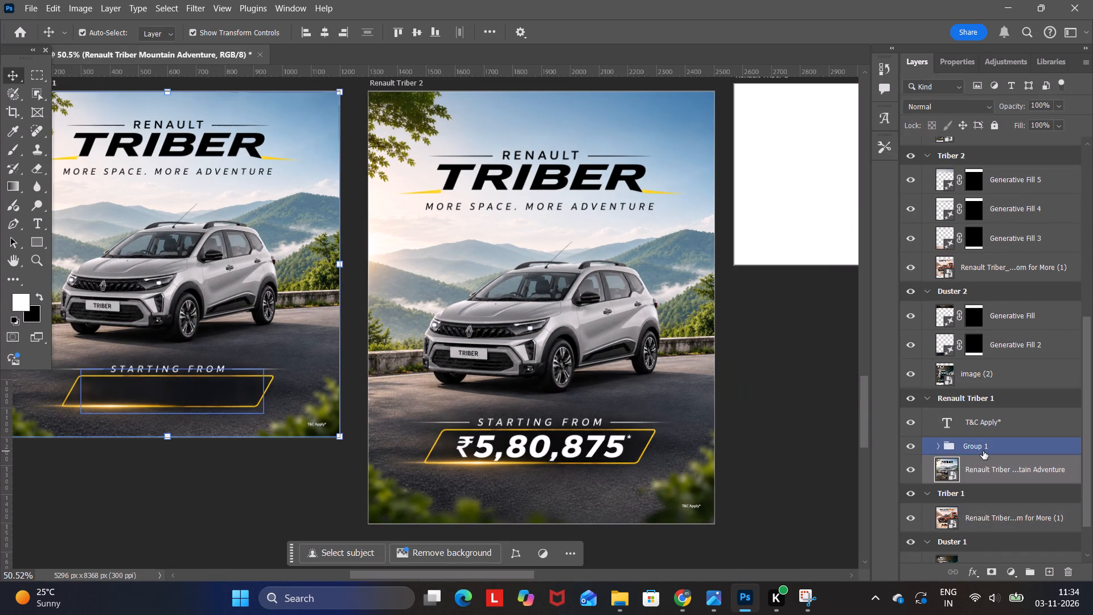
key("ctrl+c")
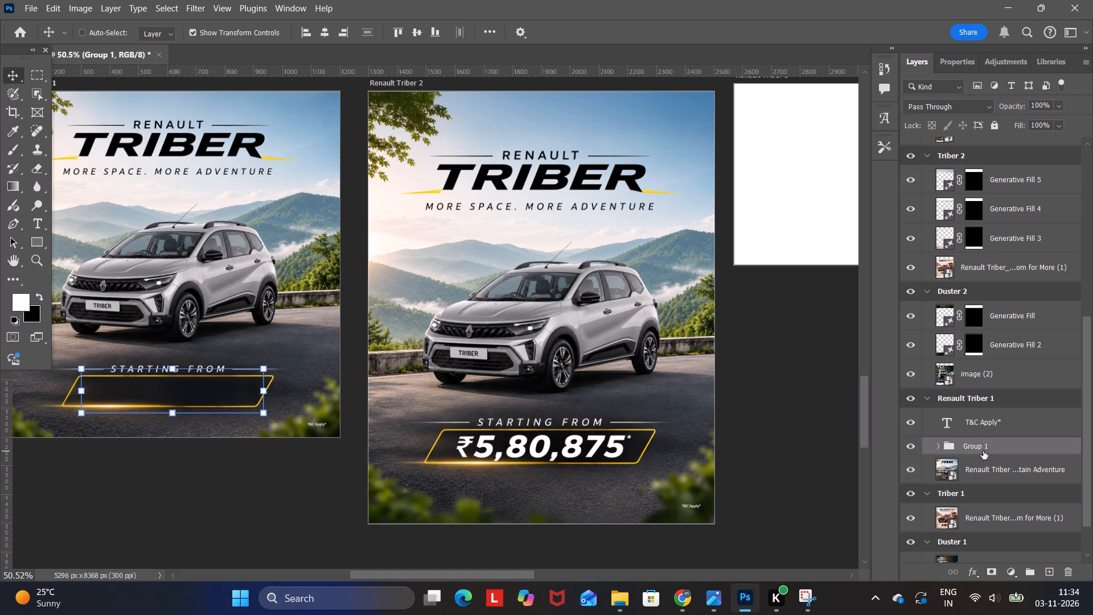
left_click(693, 437)
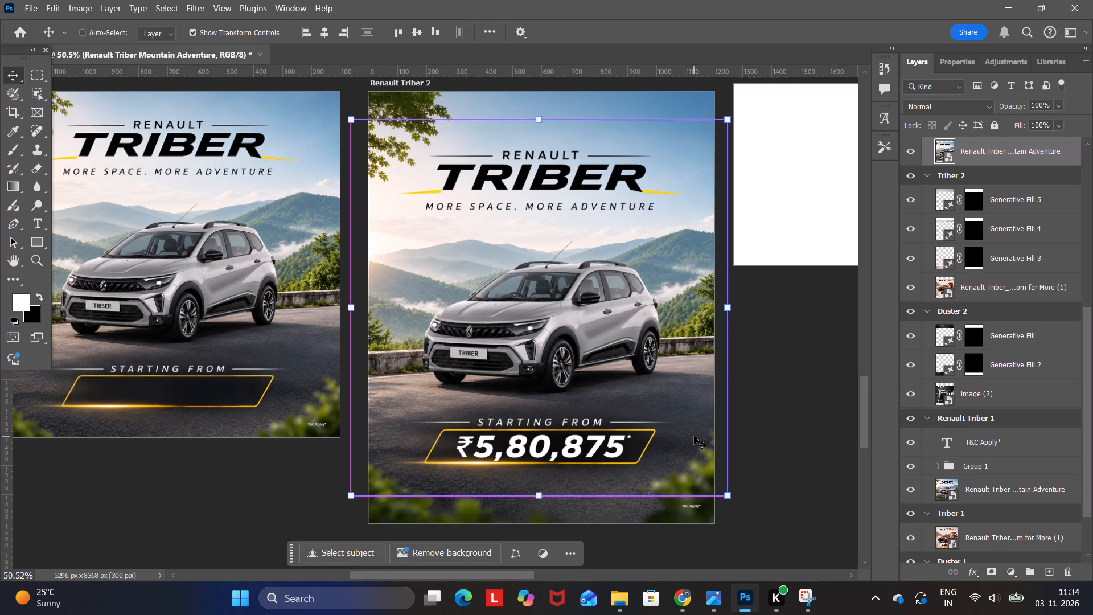
key("ctrl+v")
Nudge the pasted patch down over the ₹5,80,875* price until it lines up with the yellow frame on Renault Triber 2.
key("Down")
key("Down")
key("Down")
key("Down")
key("Down")
key("Down")
key("Down")
key("Down")
key("Down")
key("Down")
key("Down")
key("Down")
key("Down")
key("Down")
key("Down")
key("Down")
key("Down")
key("Down")
key("Down")
key("Down")
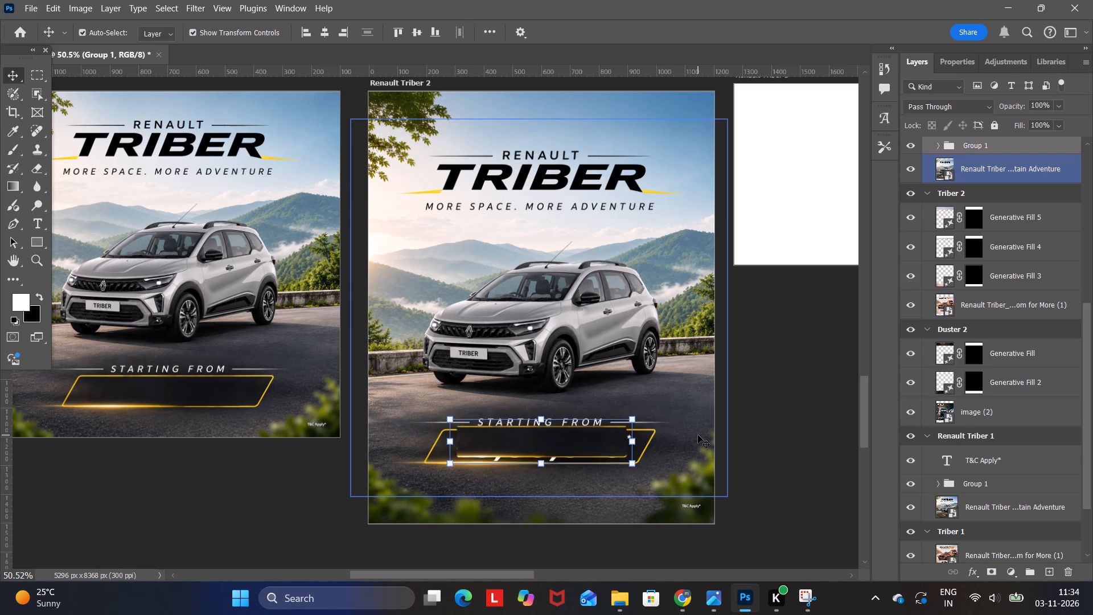
key("Down")
key("Down")
key("Down")
key("Down")
key("Down")
key("Down")
key("Down")
key("Down")
key("Down")
key("Down")
key("Down")
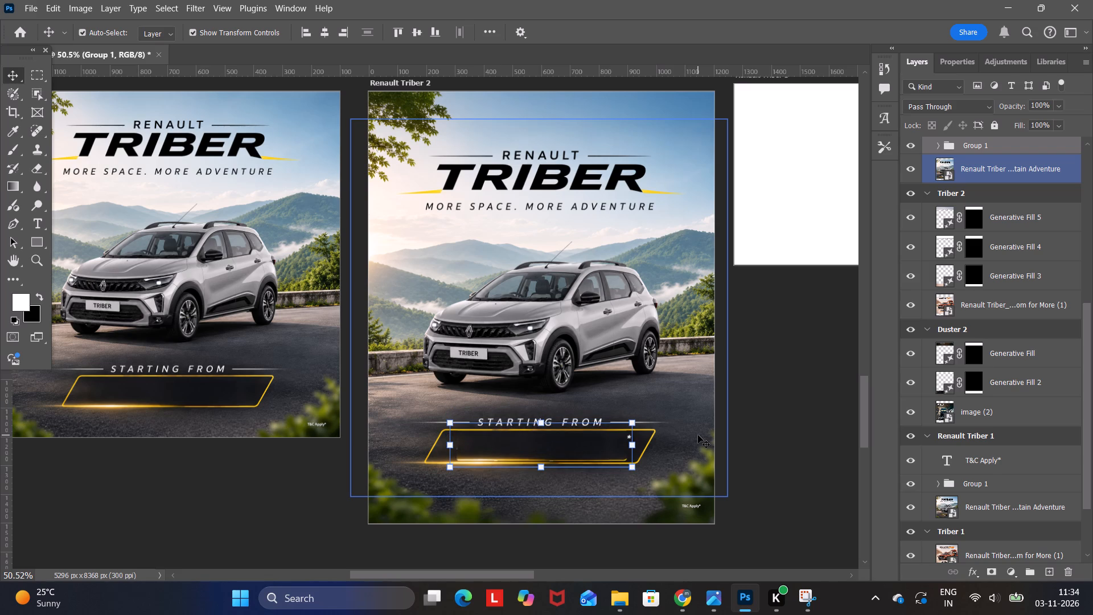
key("Down")
key("Down")
key("Down")
key("Down")
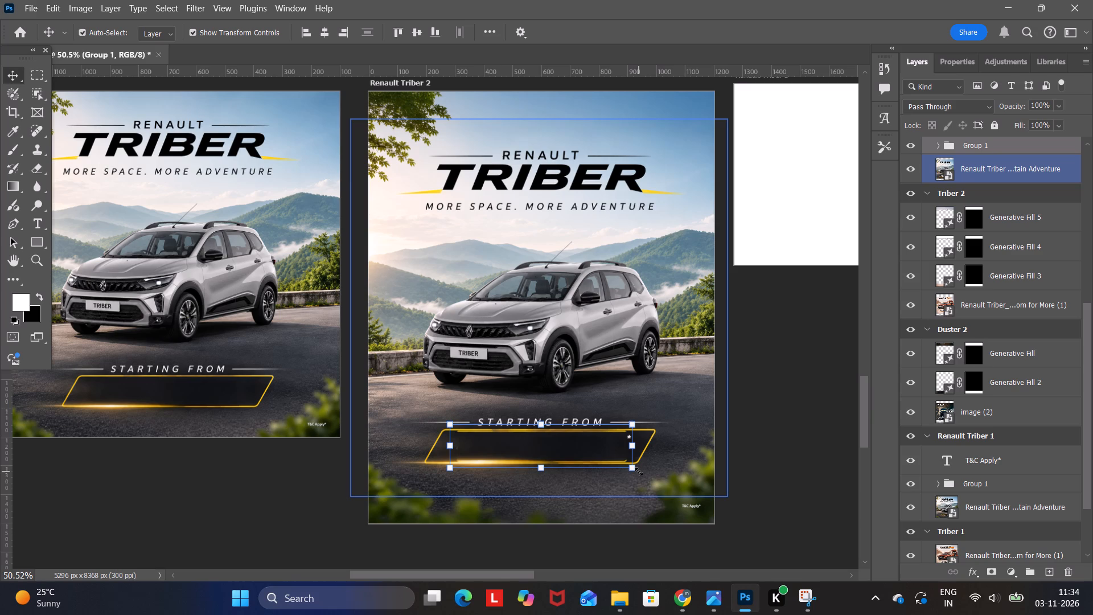
Enlarge the patch proportionally and nudge it up slightly so it covers the price and its asterisk within the Renault Triber 2 frame.
left_click_drag(639, 471, 644, 479, "shift")
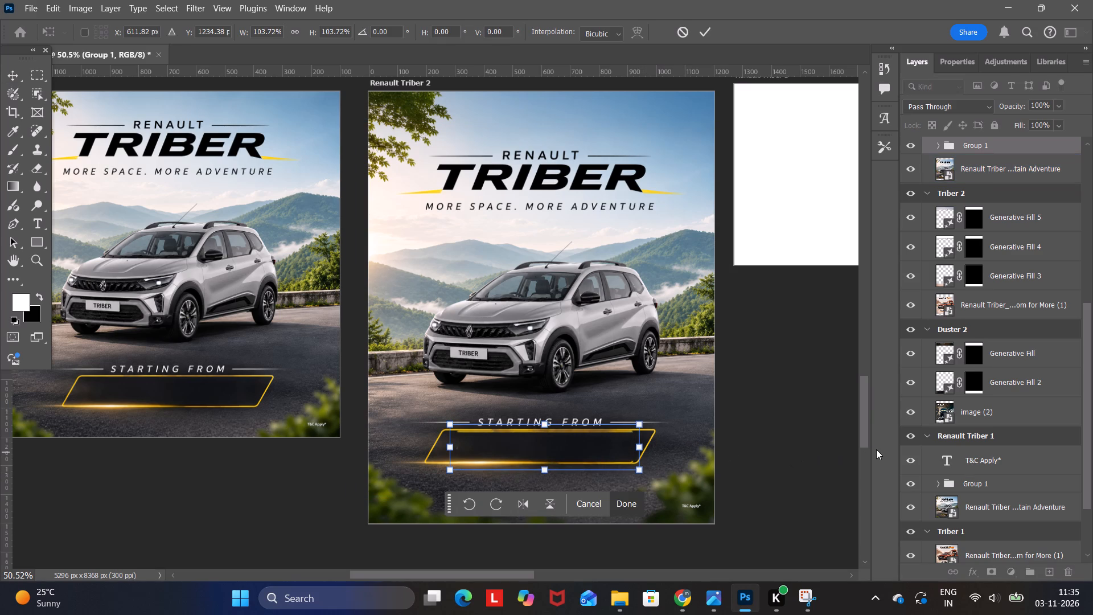
key("Up")
key("Up")
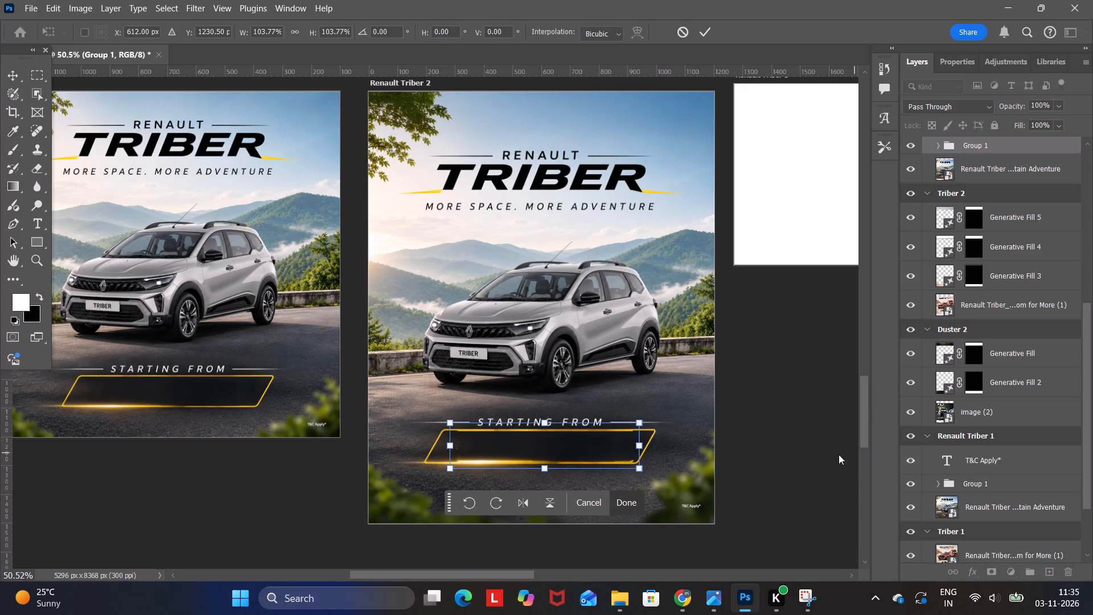
key("Up")
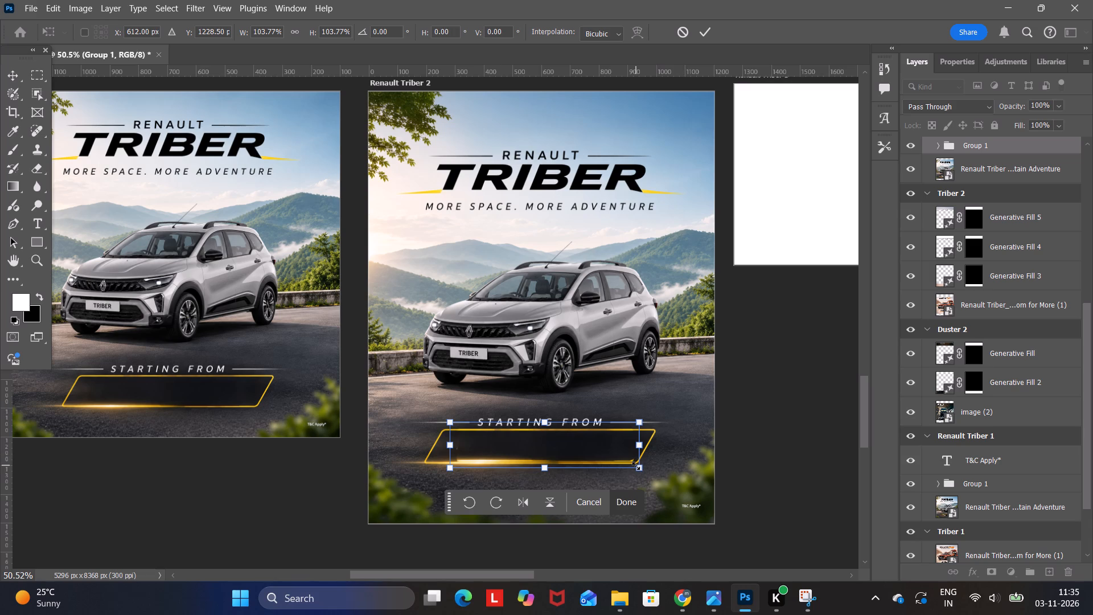
left_click_drag(638, 470, 640, 474, "shift")
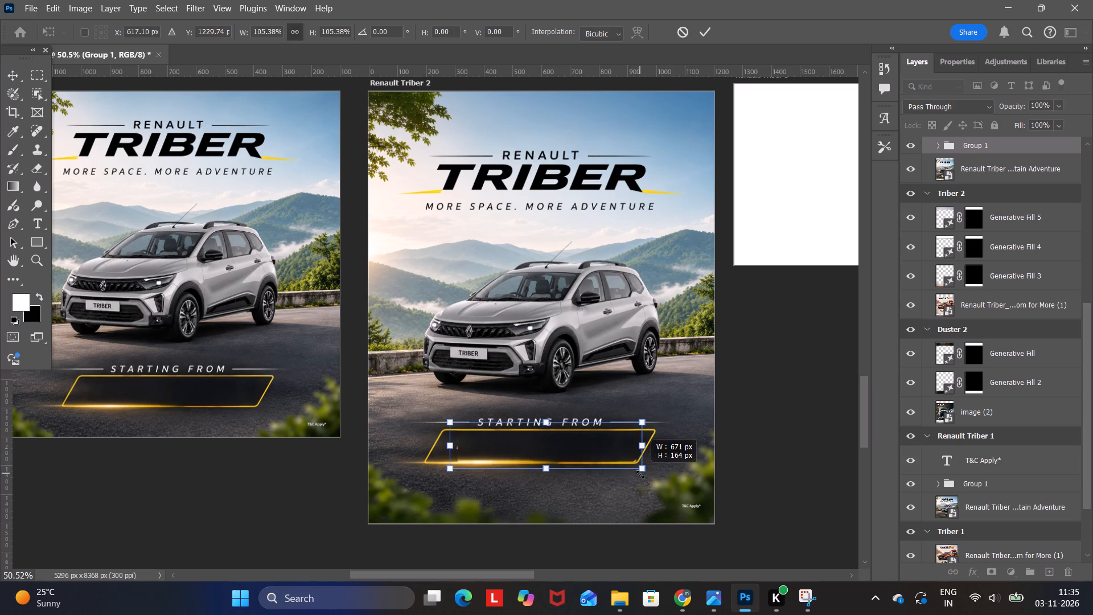
left_click_drag(640, 474, 642, 477, "shift")
left_click(631, 504)
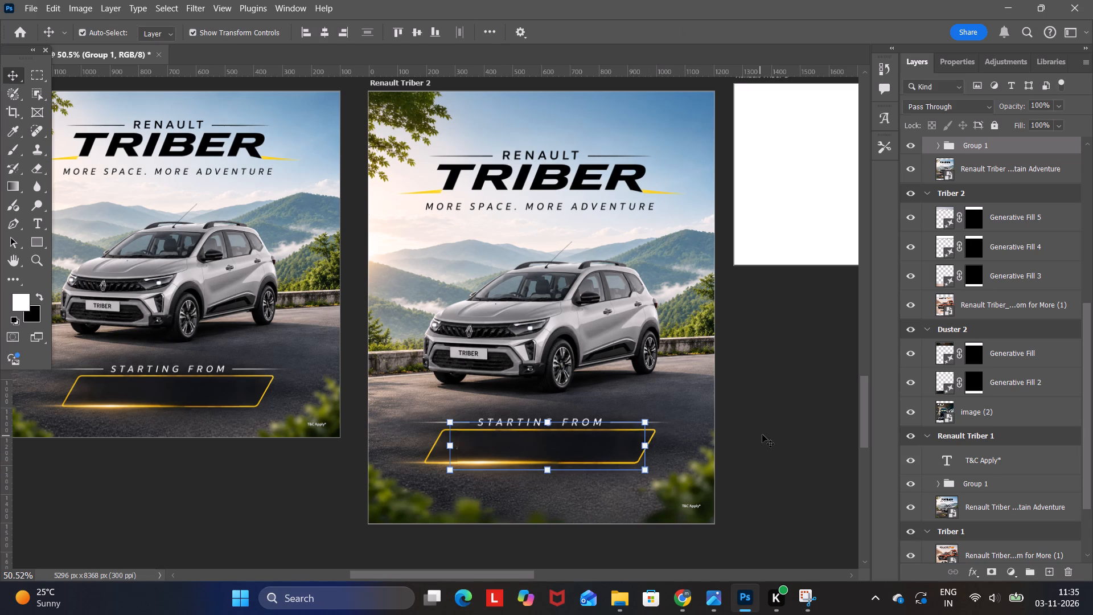
left_click(763, 434)
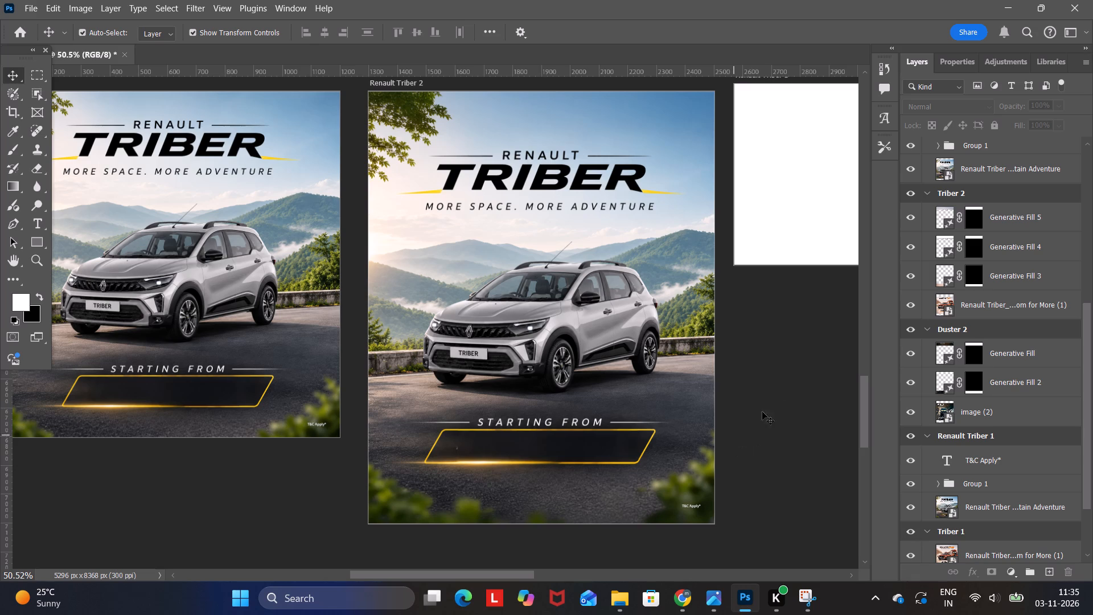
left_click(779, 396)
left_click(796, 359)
Add a text layer reading "5.80 Lakh" above the car on the Renault Triber 1 artboard.
left_click_drag(524, 577, 460, 579)
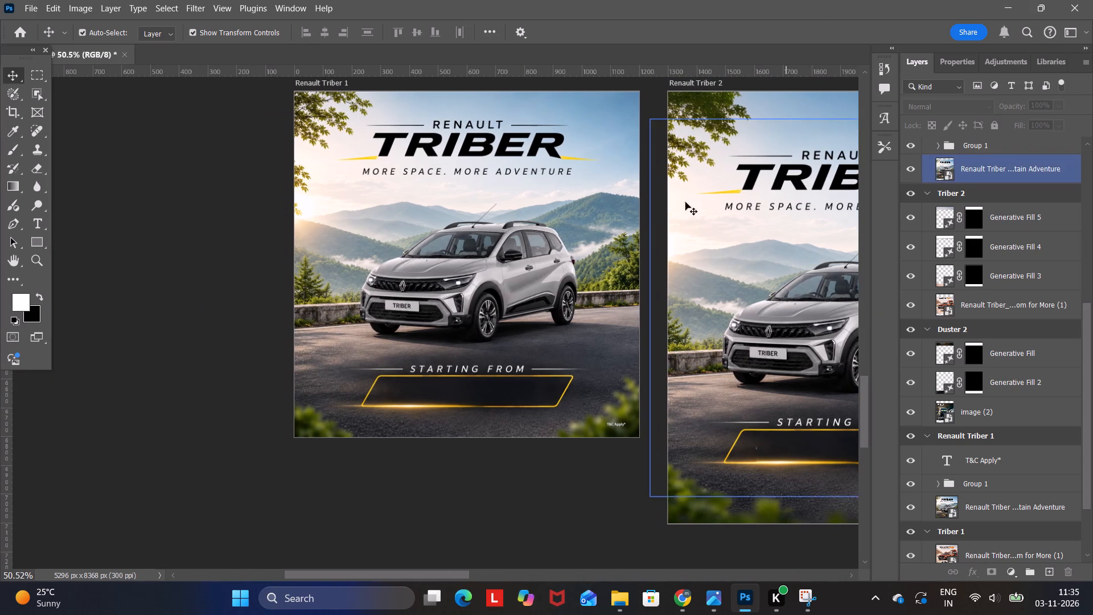
left_click(37, 231)
left_click(418, 218)
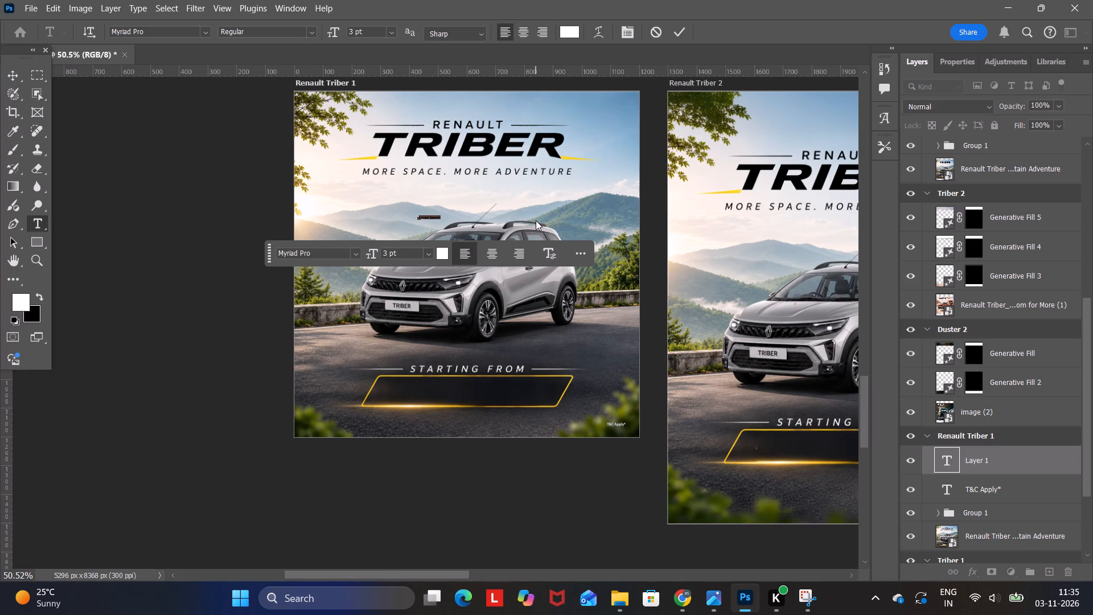
type("5.80")
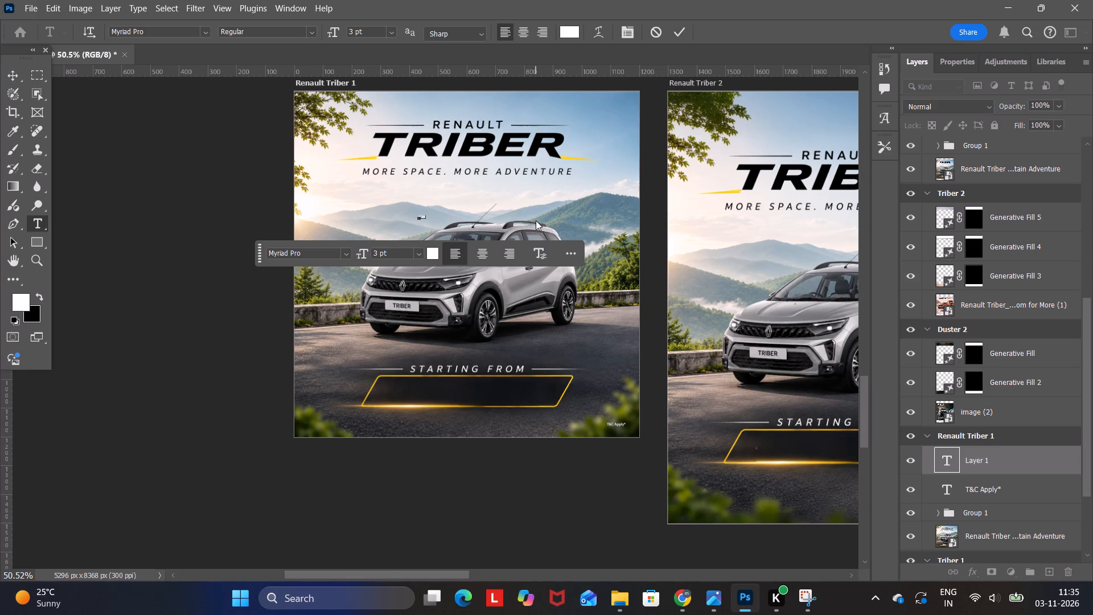
key("space")
type("akh")
left_click(13, 73)
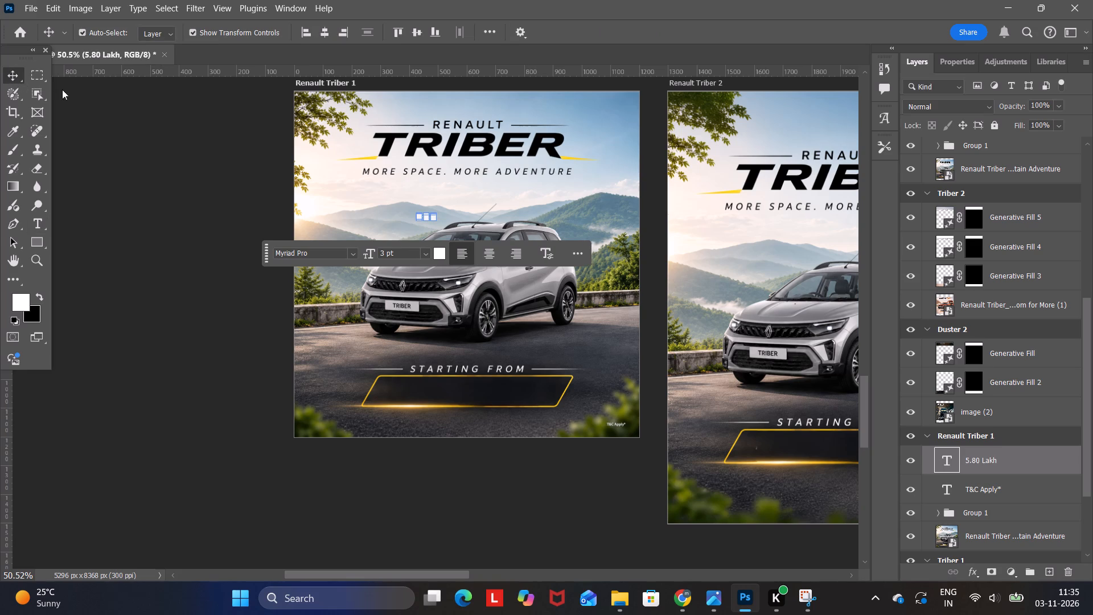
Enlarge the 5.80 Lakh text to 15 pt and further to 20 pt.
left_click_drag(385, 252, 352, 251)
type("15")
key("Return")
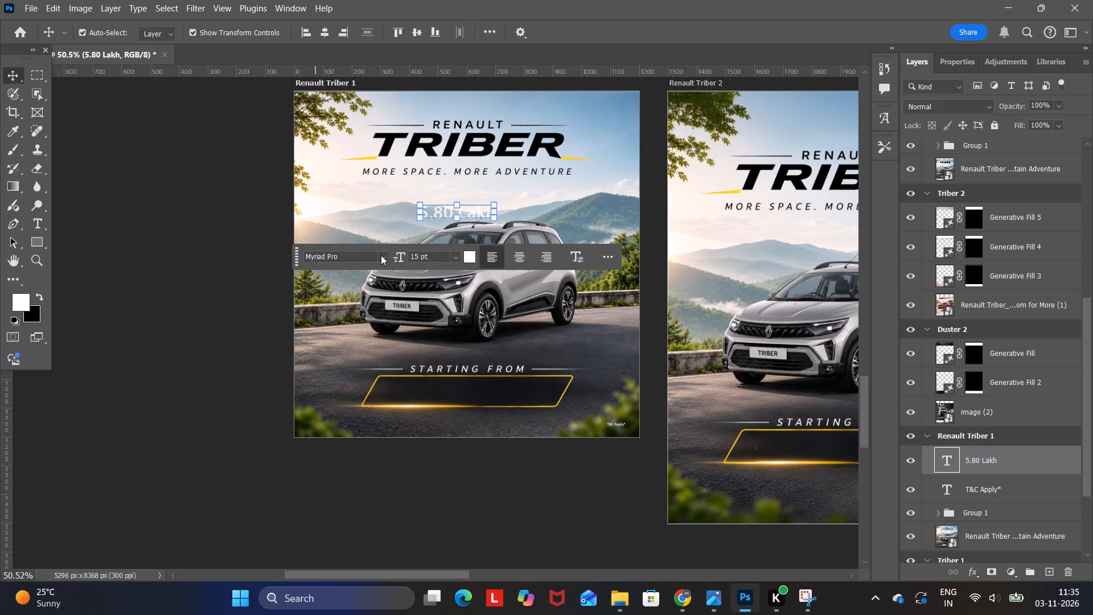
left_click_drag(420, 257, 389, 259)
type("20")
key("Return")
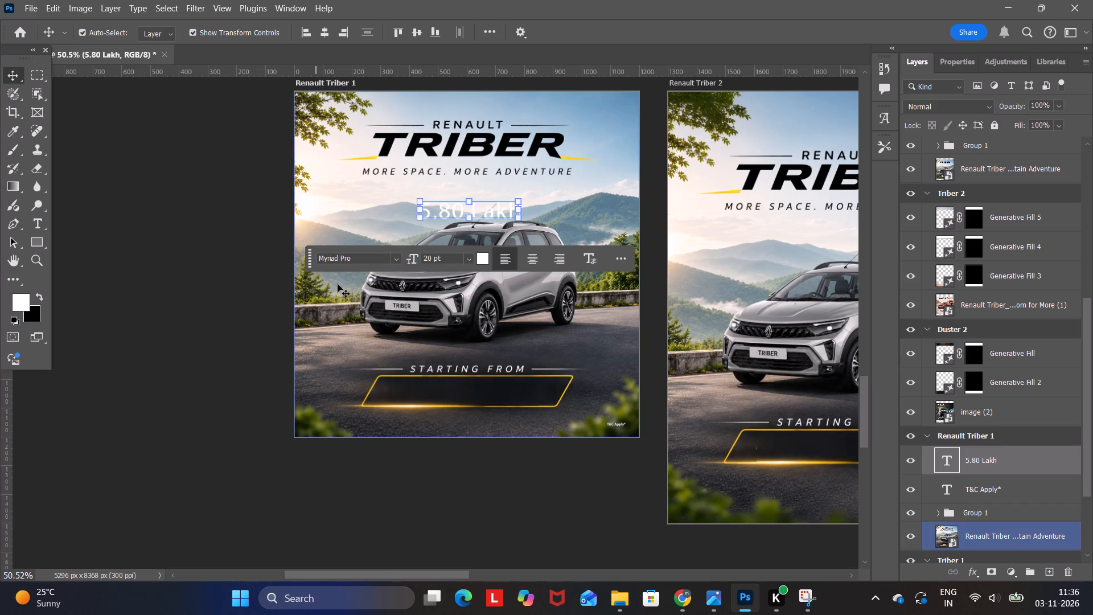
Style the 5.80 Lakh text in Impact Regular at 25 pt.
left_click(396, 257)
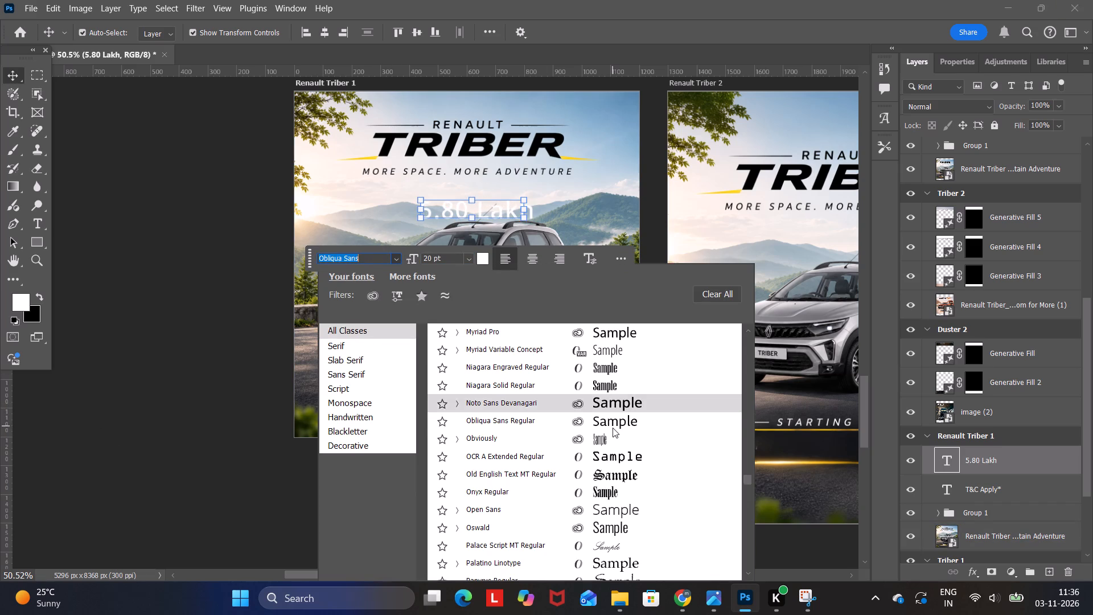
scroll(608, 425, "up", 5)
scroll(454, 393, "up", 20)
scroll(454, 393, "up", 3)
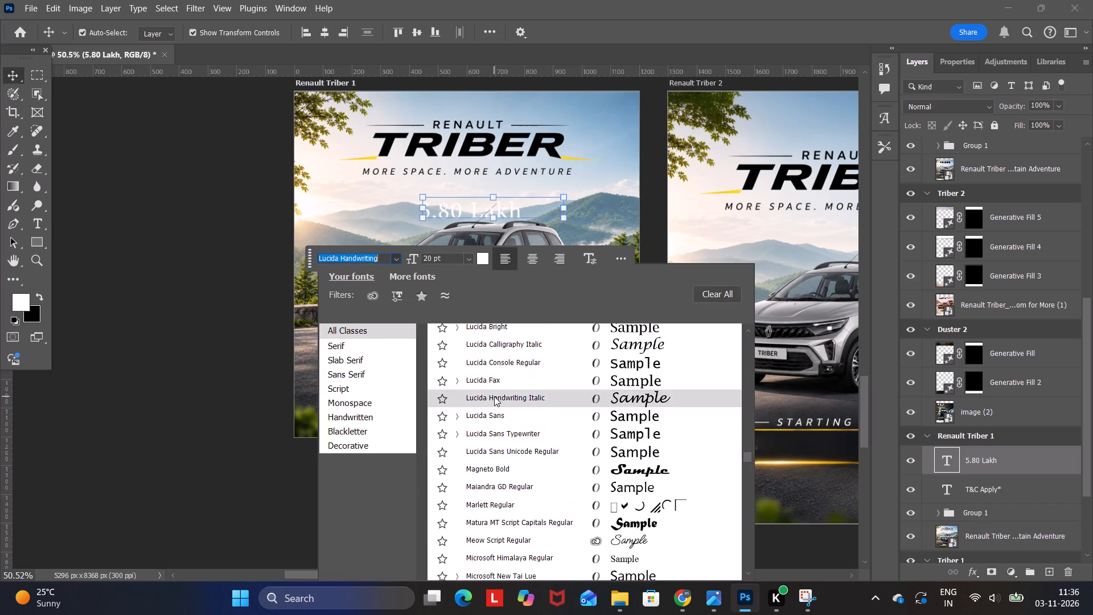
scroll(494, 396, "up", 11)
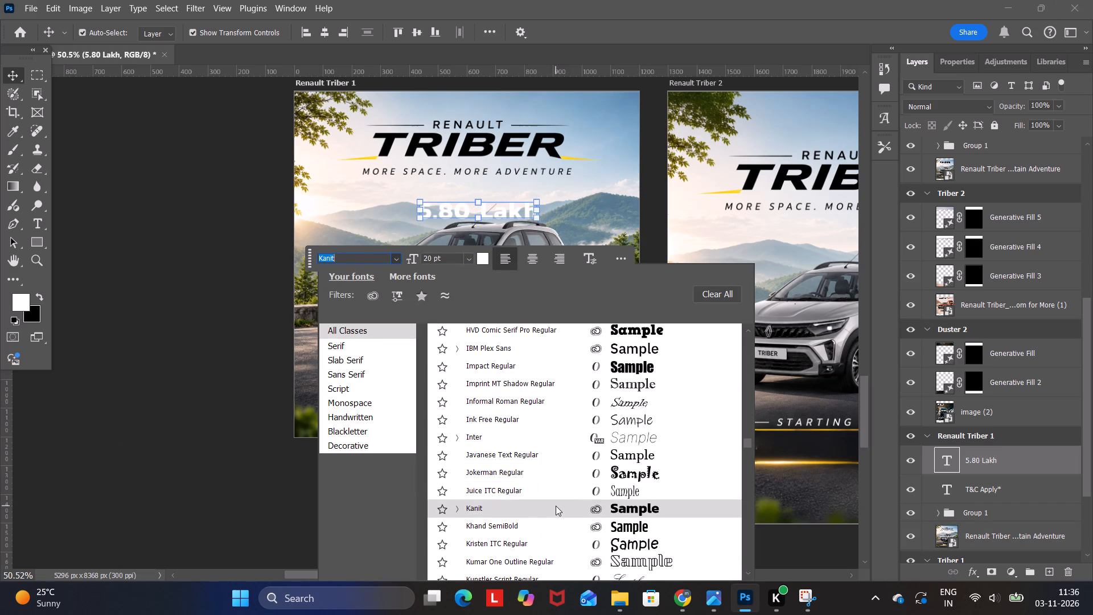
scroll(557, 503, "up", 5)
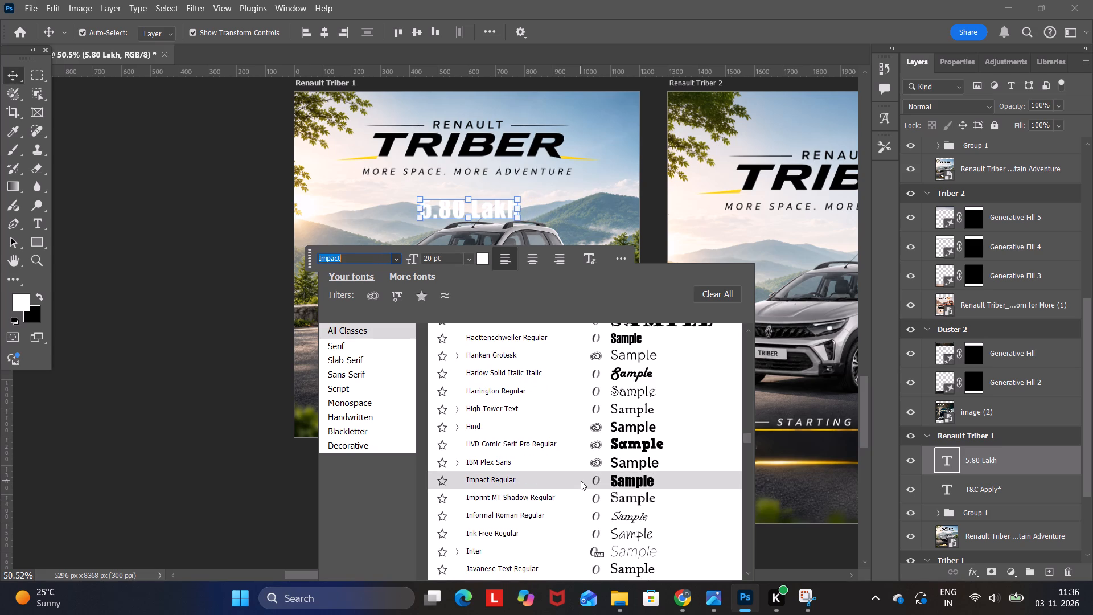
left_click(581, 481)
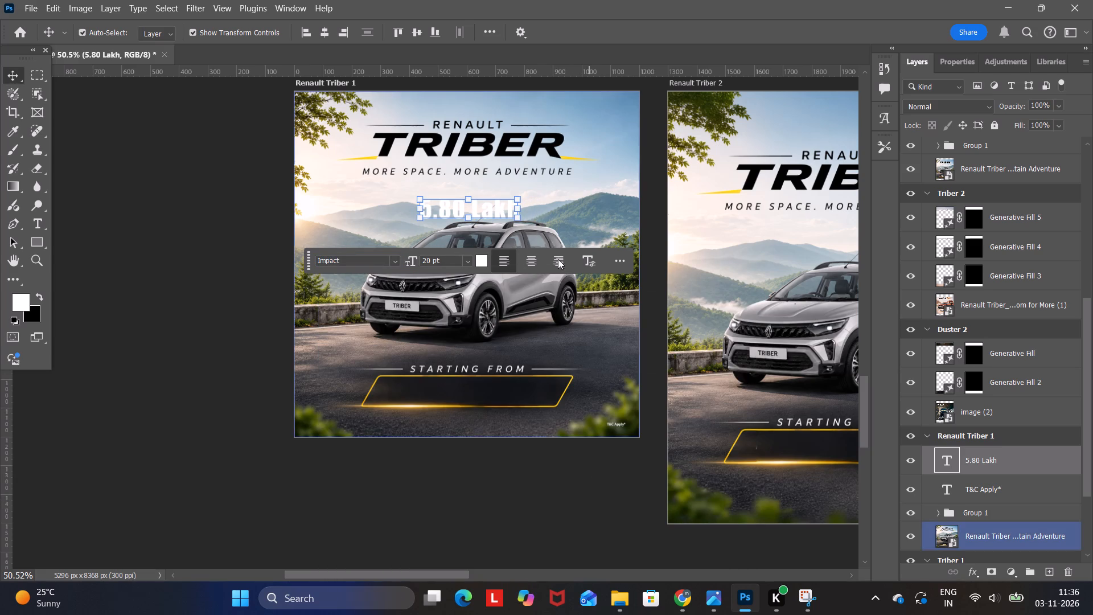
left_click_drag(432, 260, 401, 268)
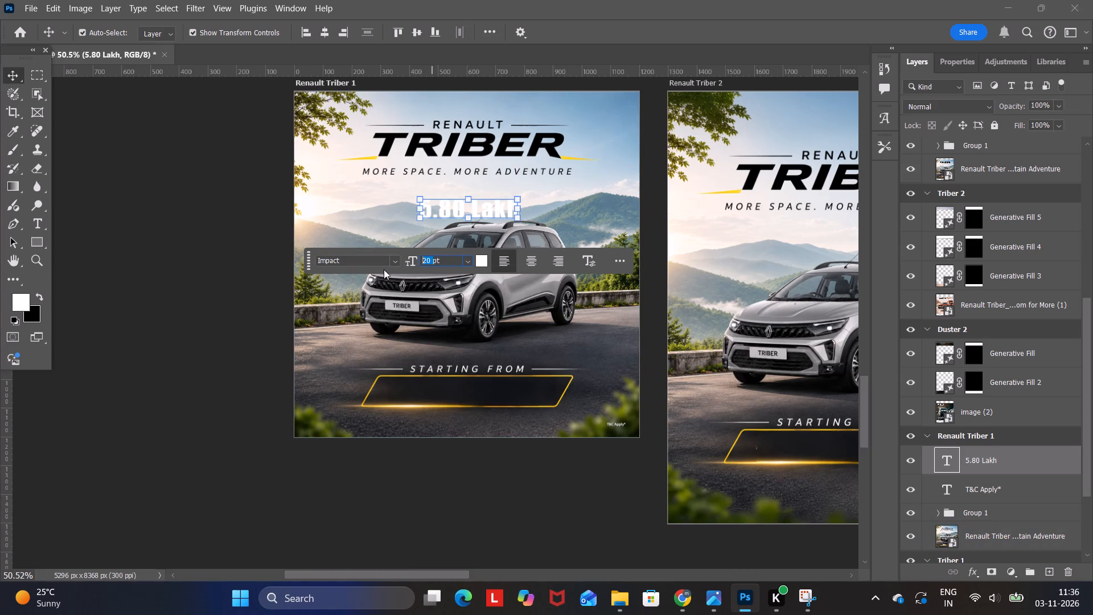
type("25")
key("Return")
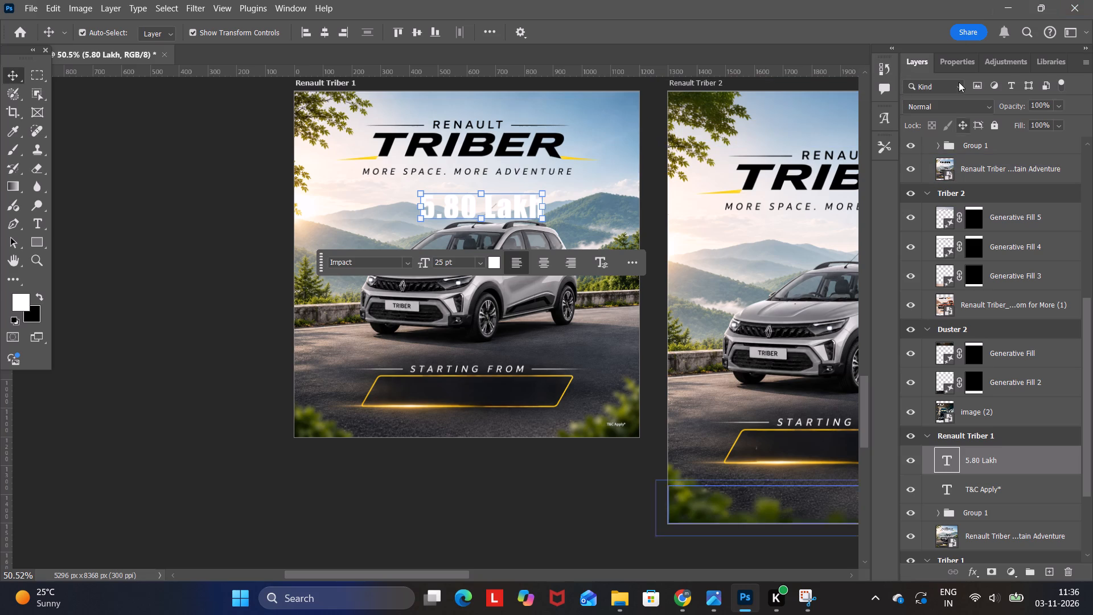
Move the 5.80 Lakh text down into the yellow price frame below STARTING FROM on Renault Triber 1.
left_click_drag(523, 210, 508, 304)
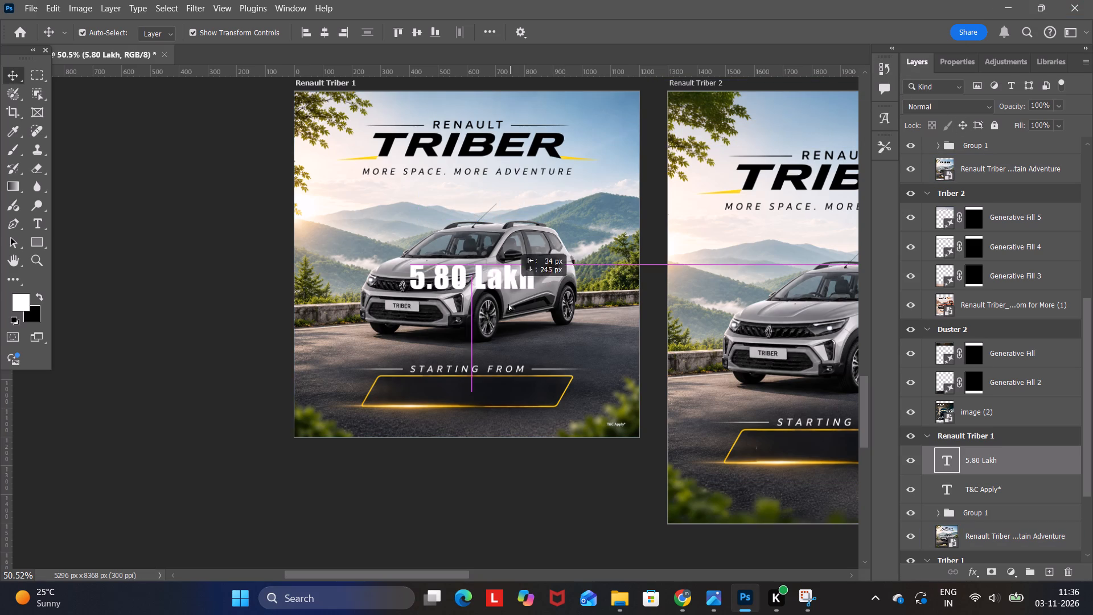
left_click_drag(508, 304, 499, 393)
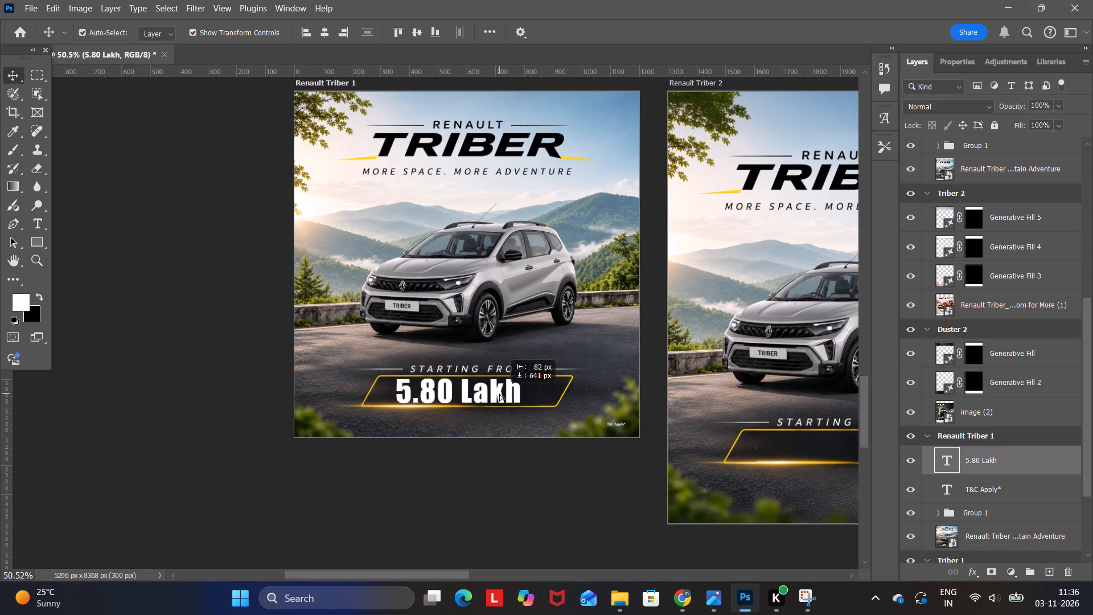
left_click_drag(499, 393, 506, 393)
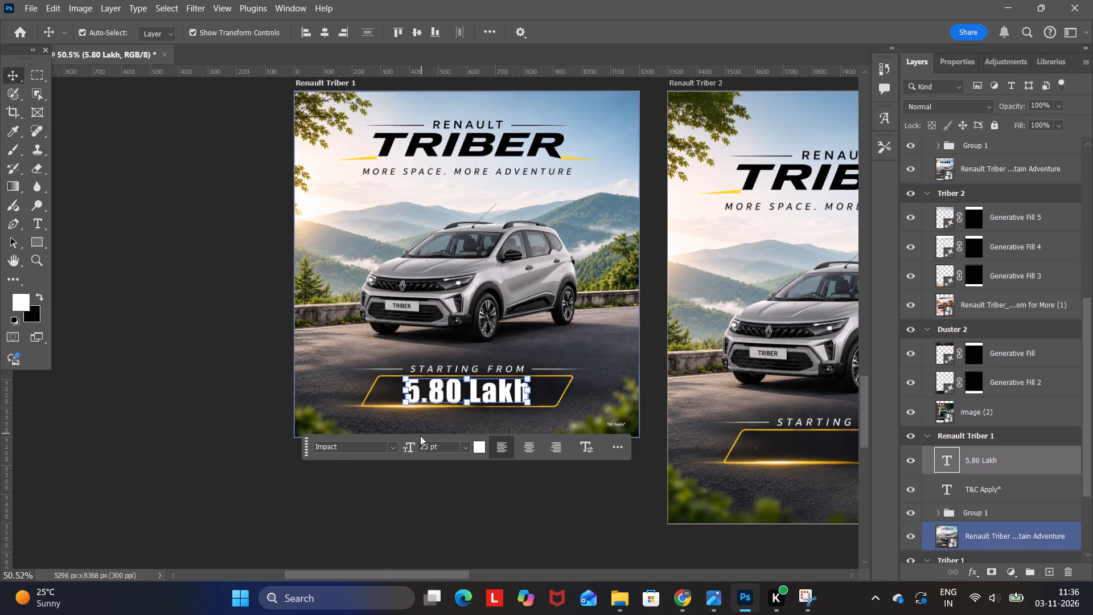
Change the 5.80 Lakh text's font to Franklin Gothic Heavy in the Italic style.
left_click(393, 449)
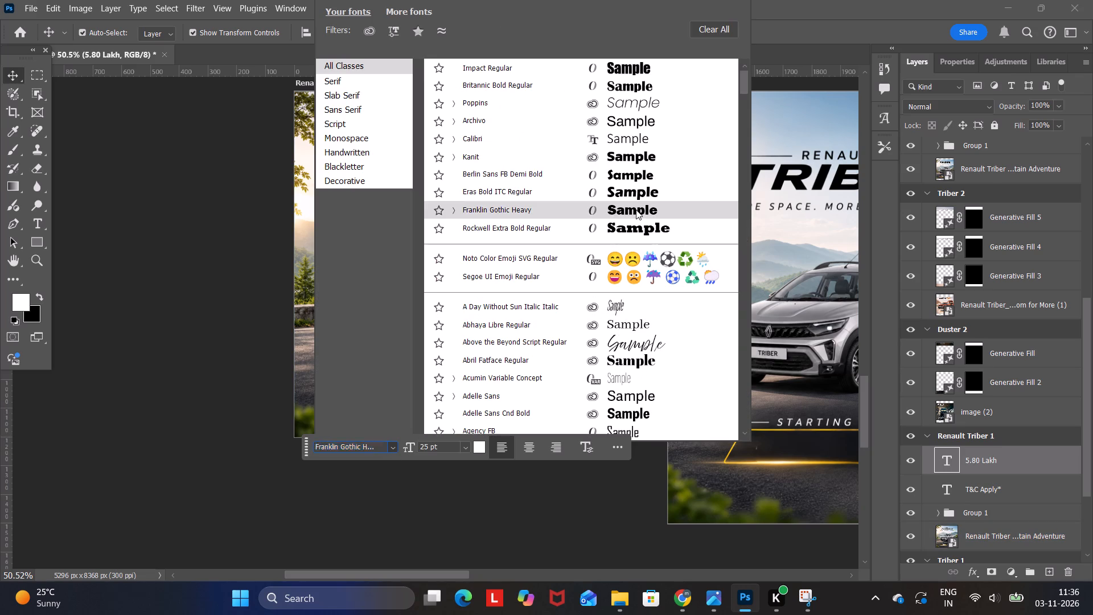
left_click(638, 214)
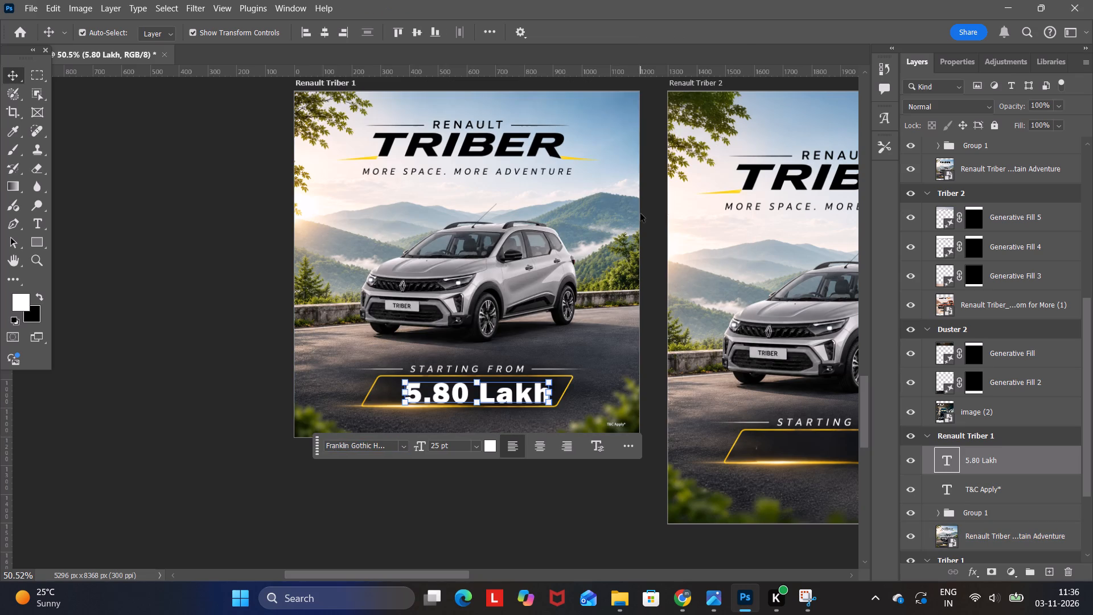
left_click(961, 62)
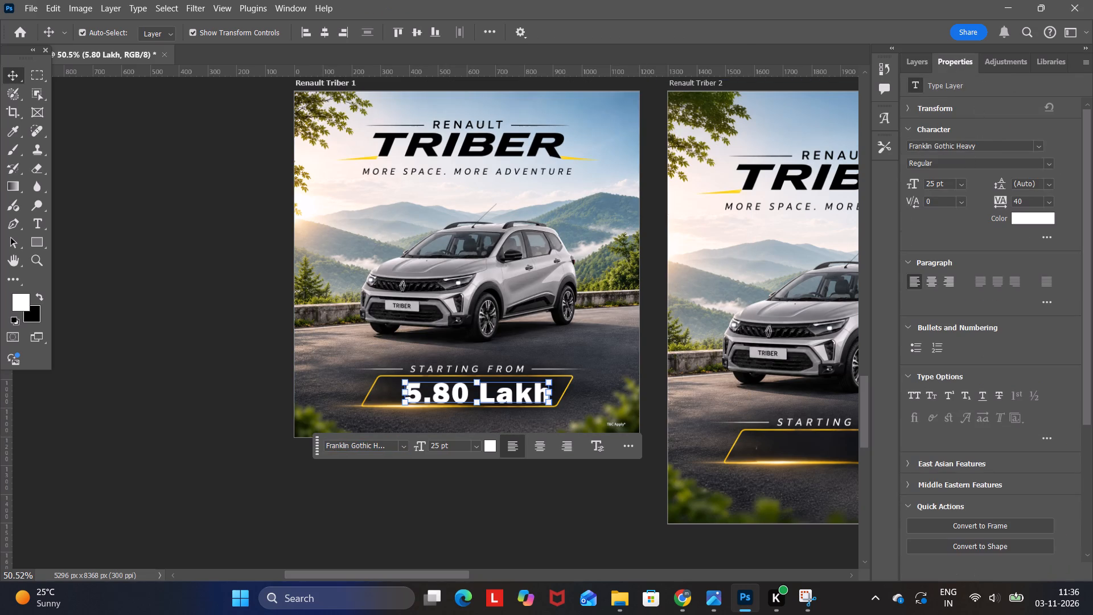
left_click(1048, 162)
left_click(969, 196)
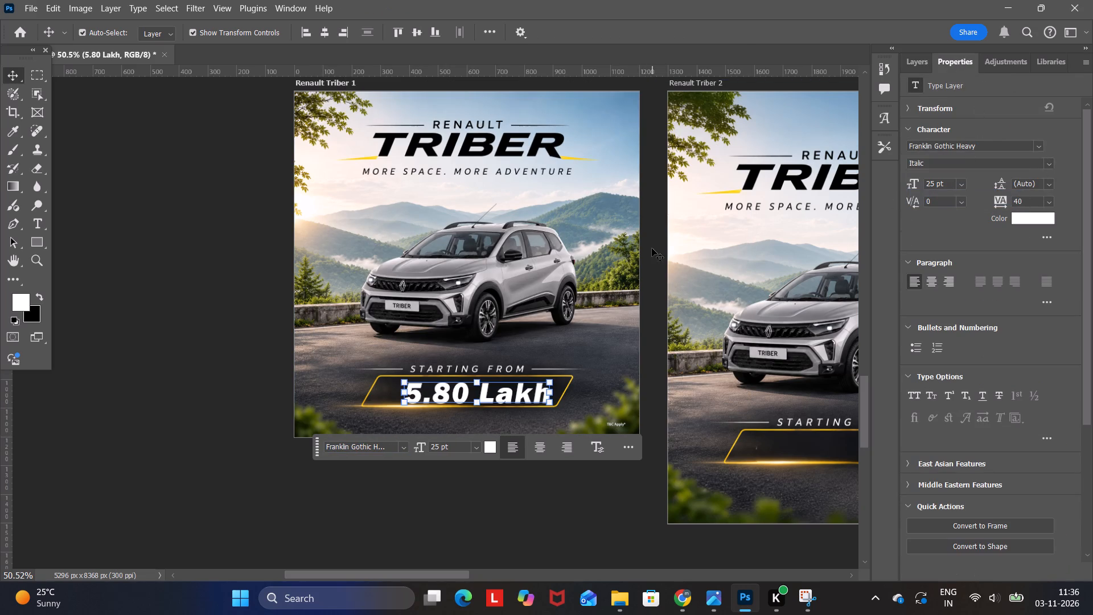
left_click(650, 263)
Add an asterisk at the end of the price text so it reads "5.80 Lakh*".
double_click(532, 392)
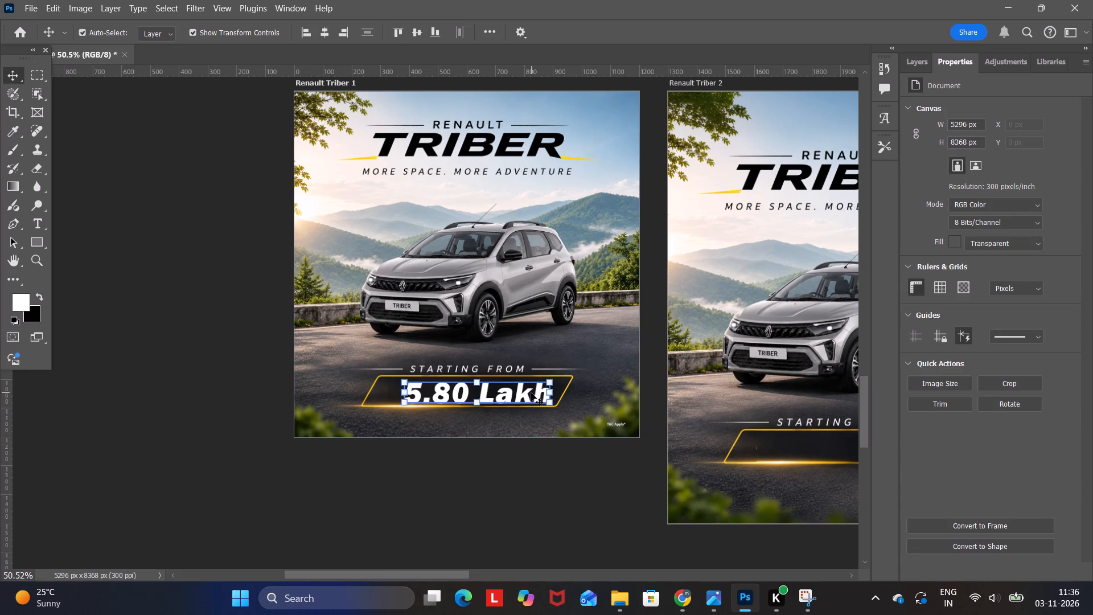
left_click(547, 390)
key("asterisk")
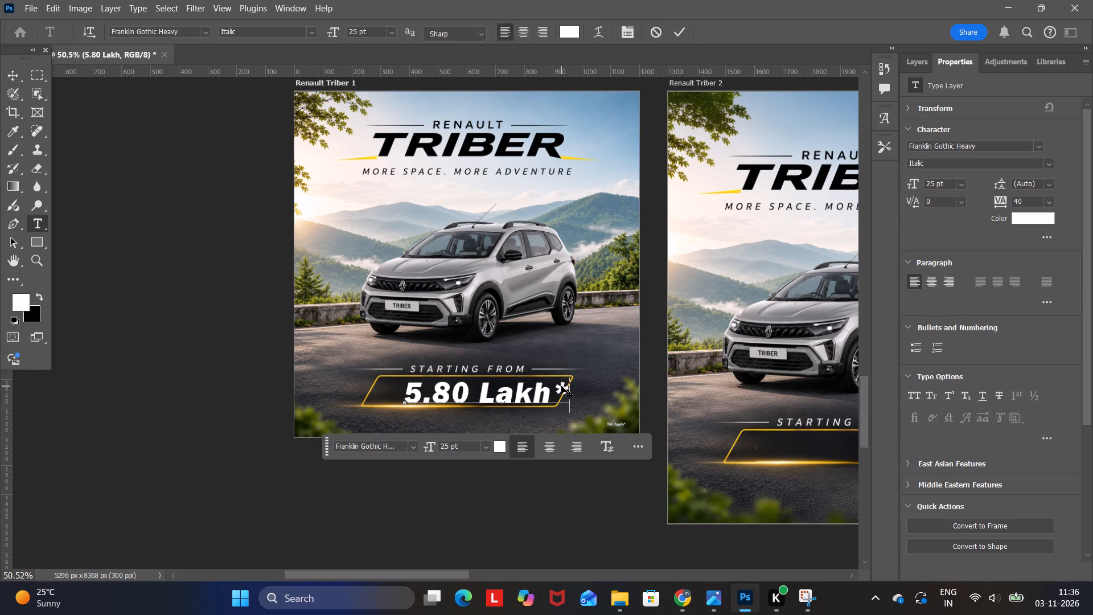
left_click(655, 288)
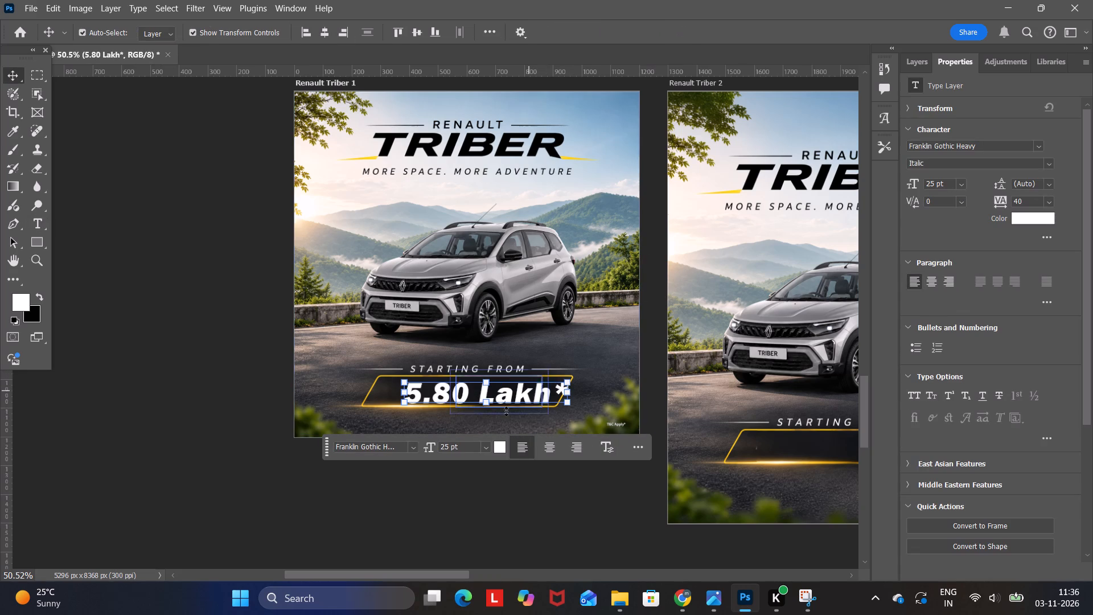
Set the 5.80 Lakh* text size to 23 pt.
left_click_drag(447, 446, 402, 456)
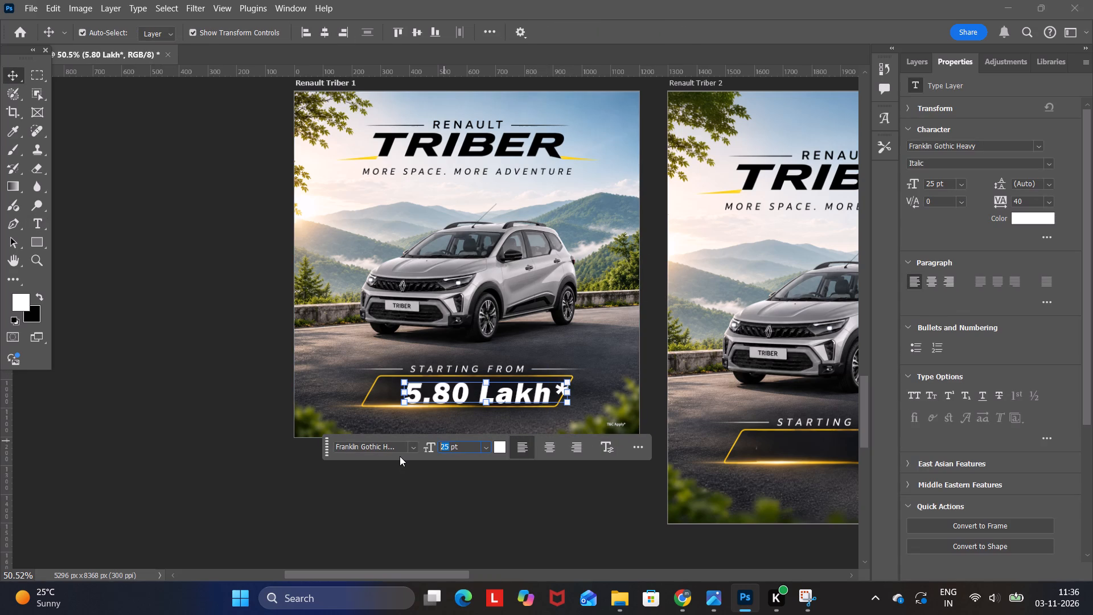
type("23")
key("Return")
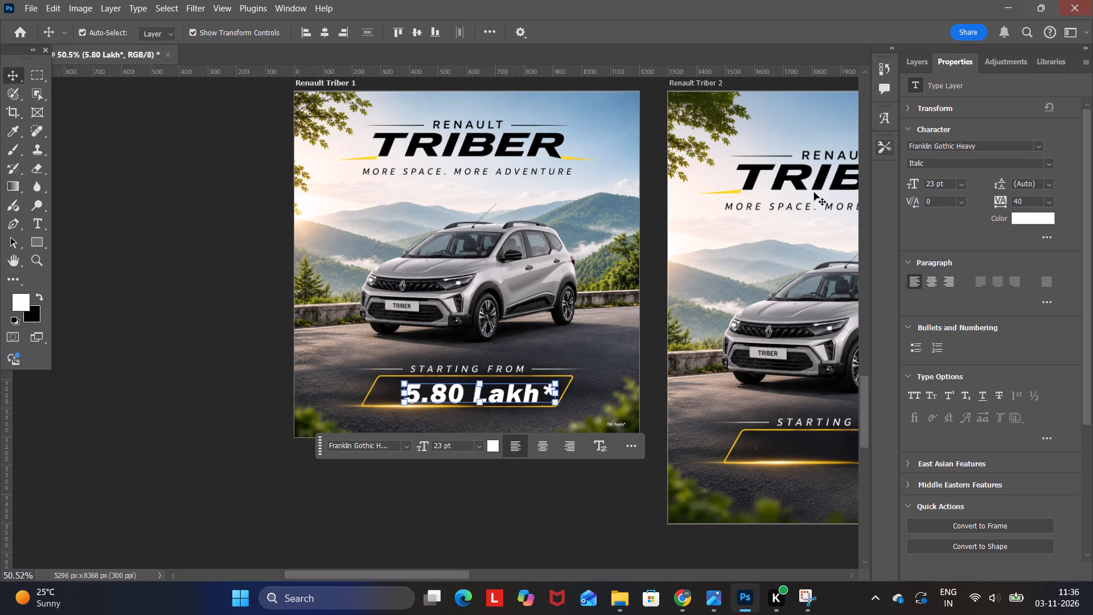
left_click(642, 290)
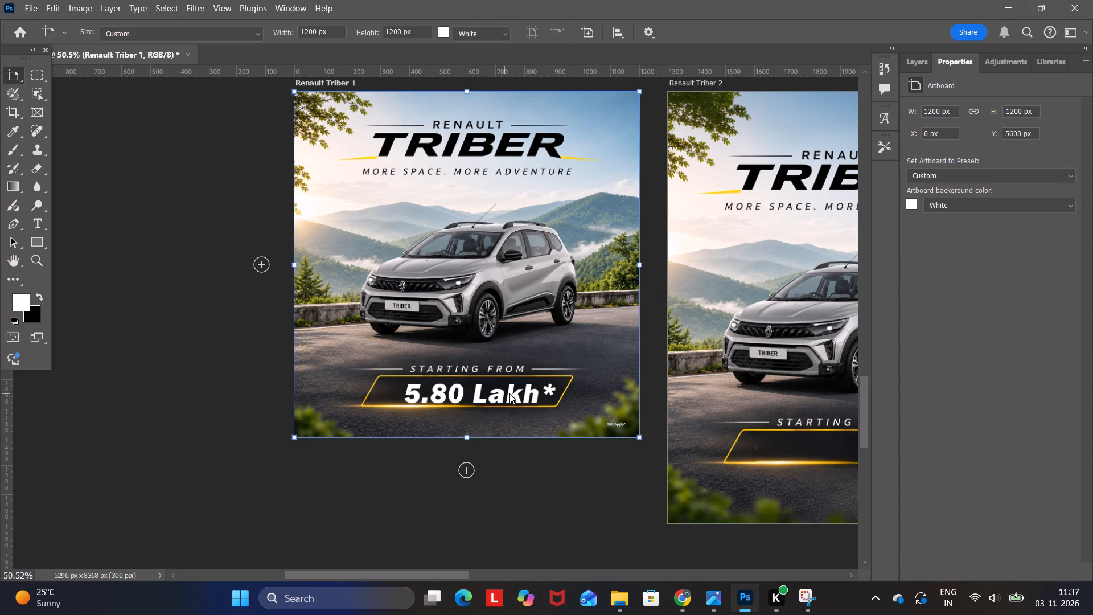
Centre the 5.80 Lakh* text horizontally on the Renault Triber 1 artboard and nudge it up slightly within the yellow frame.
left_click(509, 393)
left_click_drag(505, 396, 491, 393)
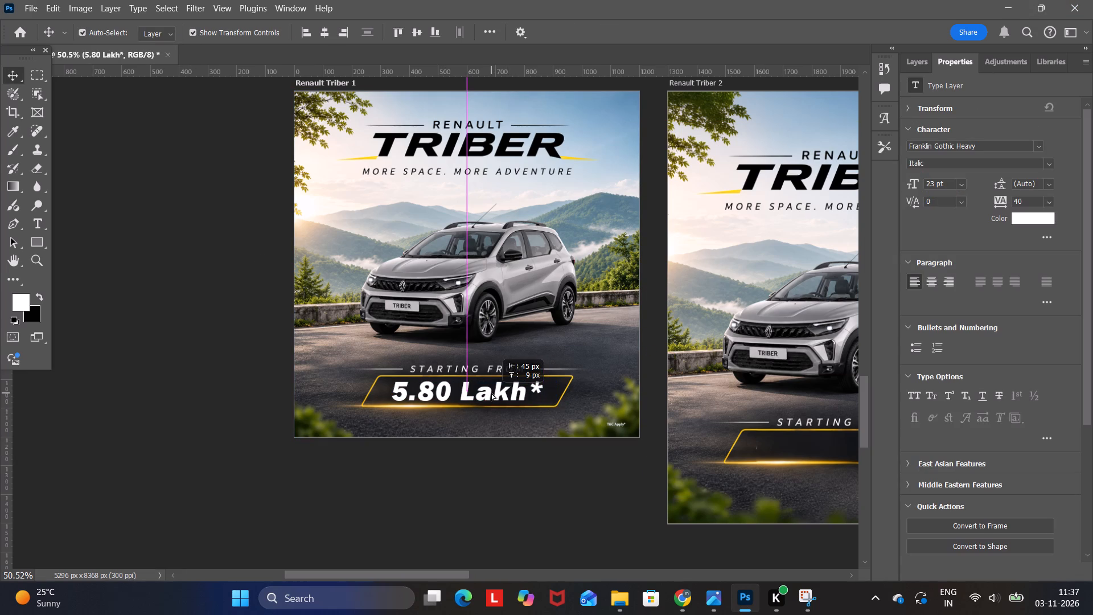
left_click_drag(491, 393, 488, 392)
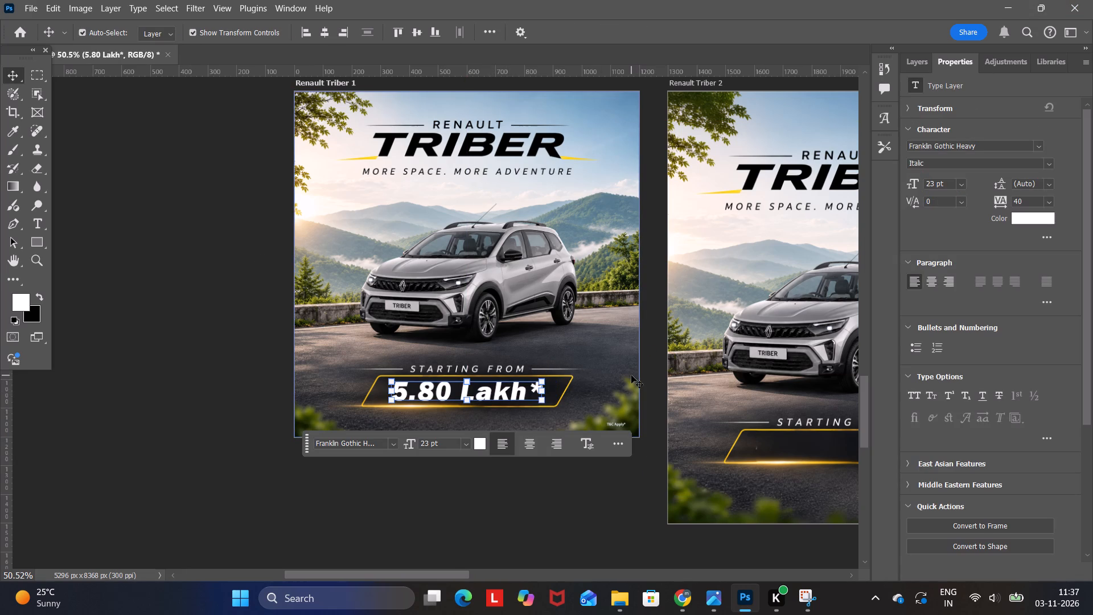
key("Up")
key("Up")
left_click(657, 362)
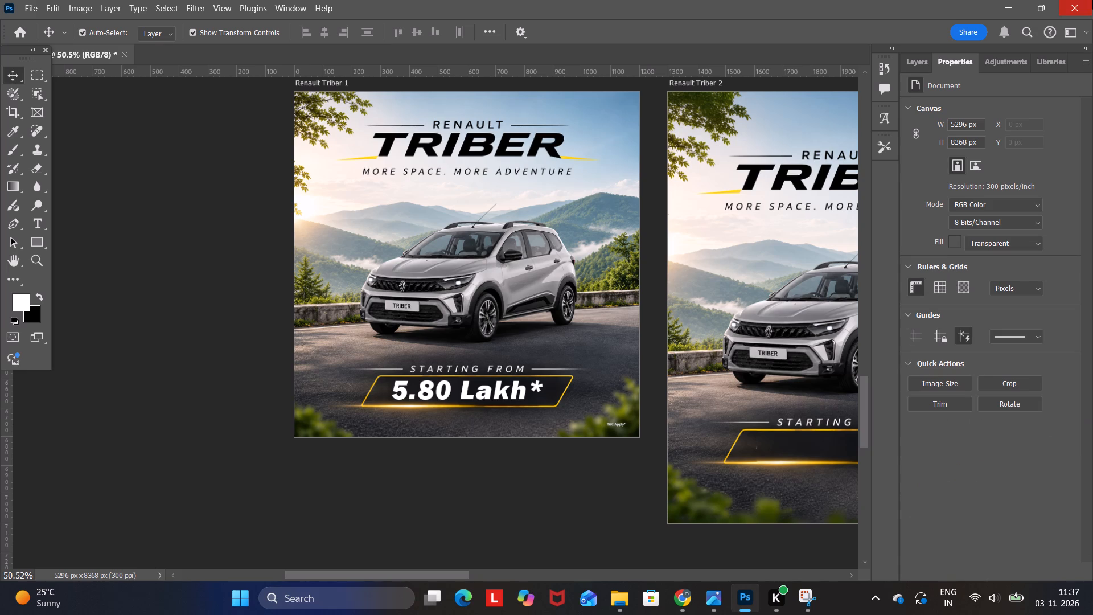
left_click(469, 478)
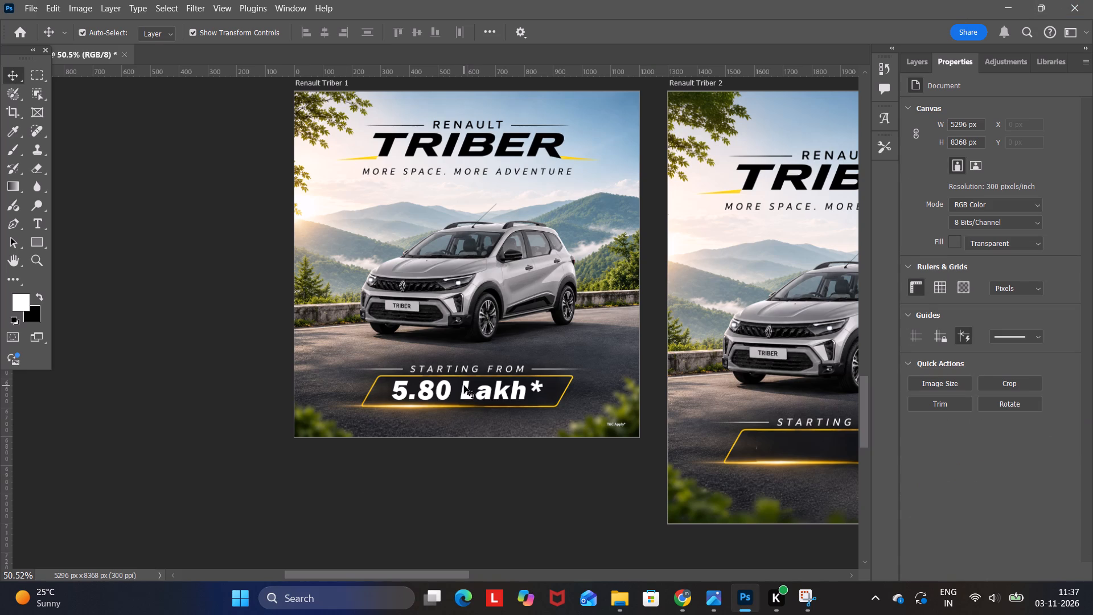
Copy the 5.80 Lakh* text from Renault Triber 1 to Renault Triber 2 and position it in the empty yellow frame.
left_click(464, 386)
key("ctrl+c")
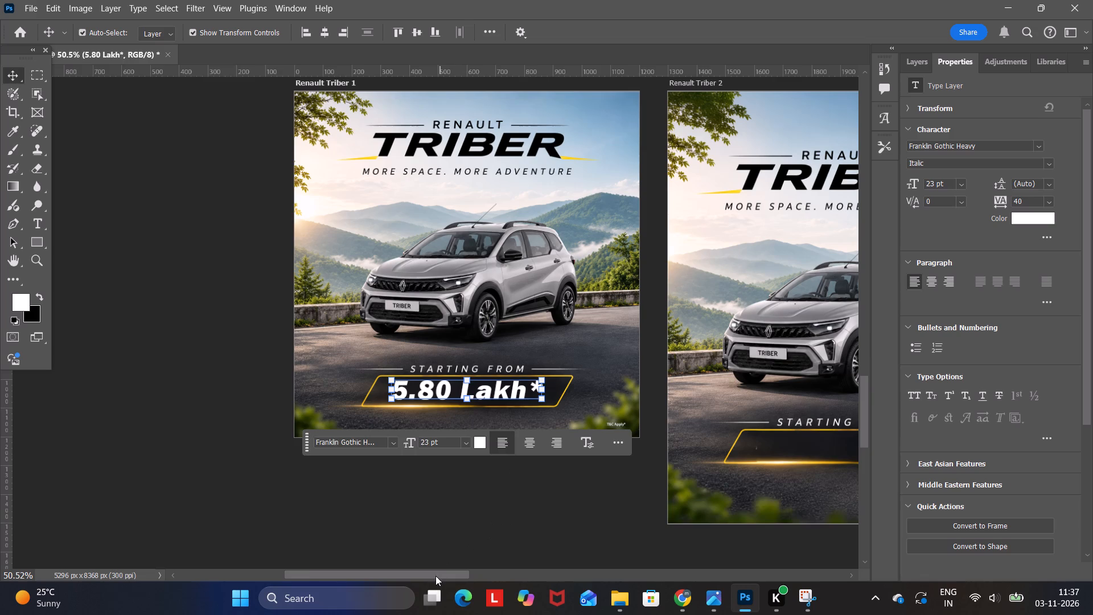
left_click_drag(435, 576, 482, 573)
left_click(541, 397)
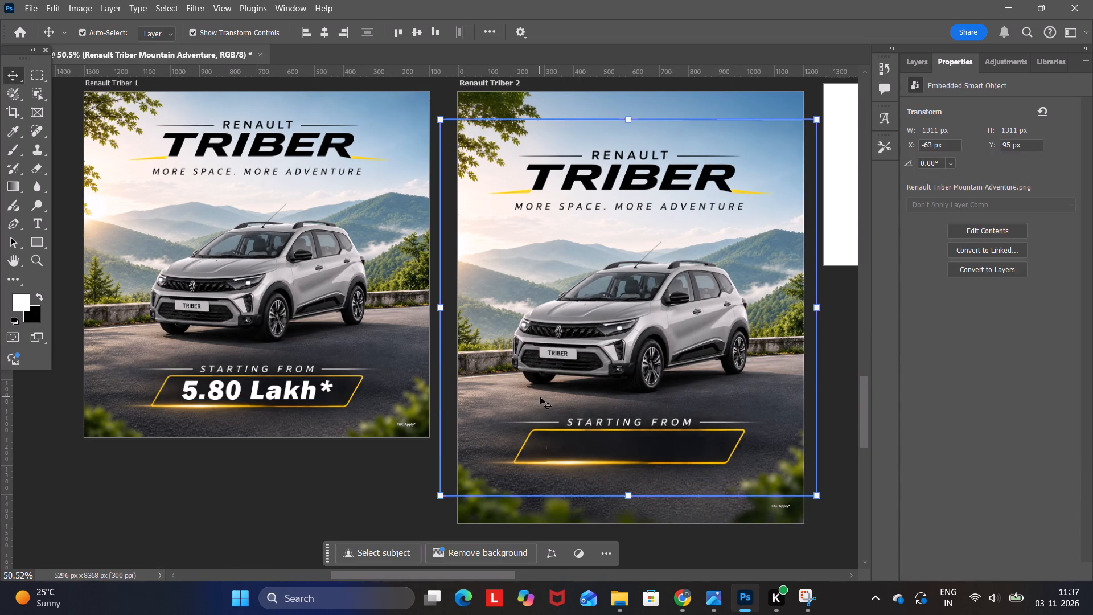
key("ctrl+v")
key("Down")
key("Down")
key("Down")
key("Down")
key("Down")
key("Down")
key("Down")
key("Down")
key("Down")
key("Down")
key("Down")
key("Down")
key("Down")
key("Down")
key("Down")
key("Down")
key("Down")
key("Down")
key("Down")
key("Down")
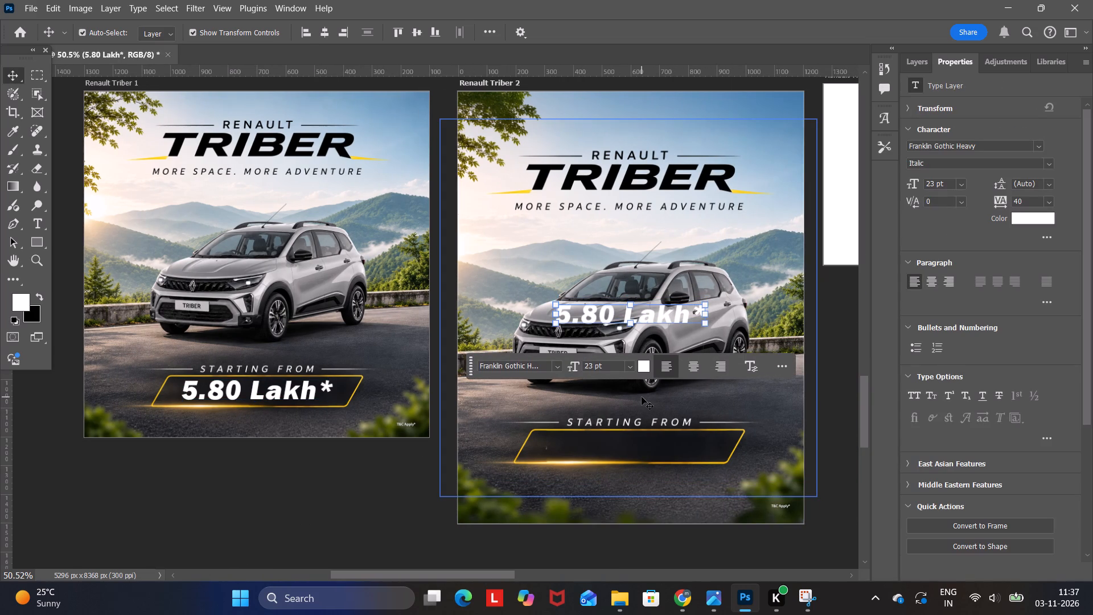
left_click_drag(644, 317, 639, 345)
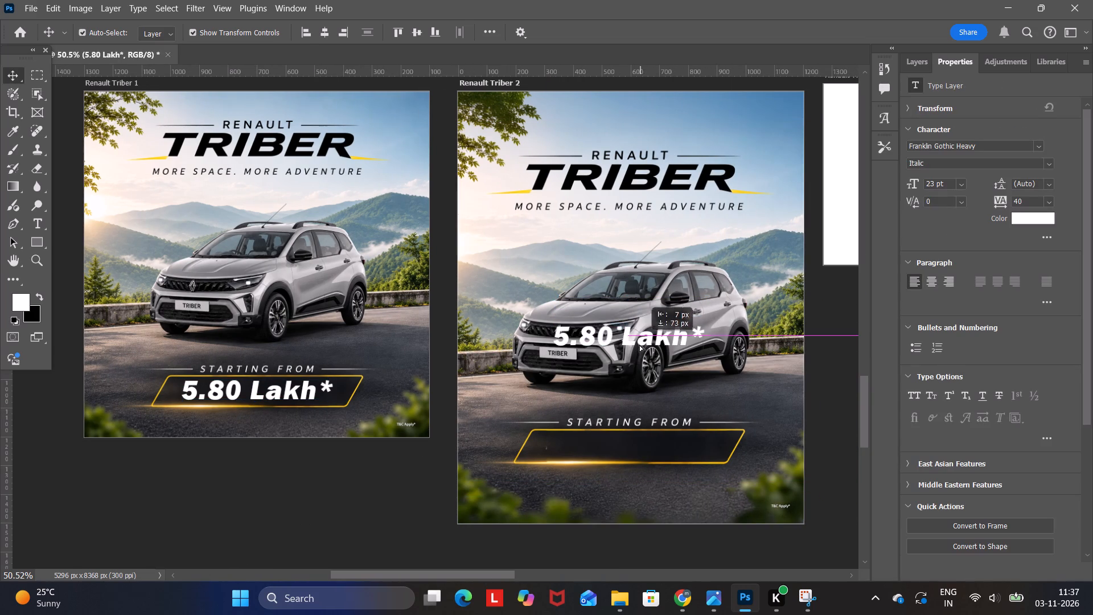
left_click_drag(639, 345, 638, 449)
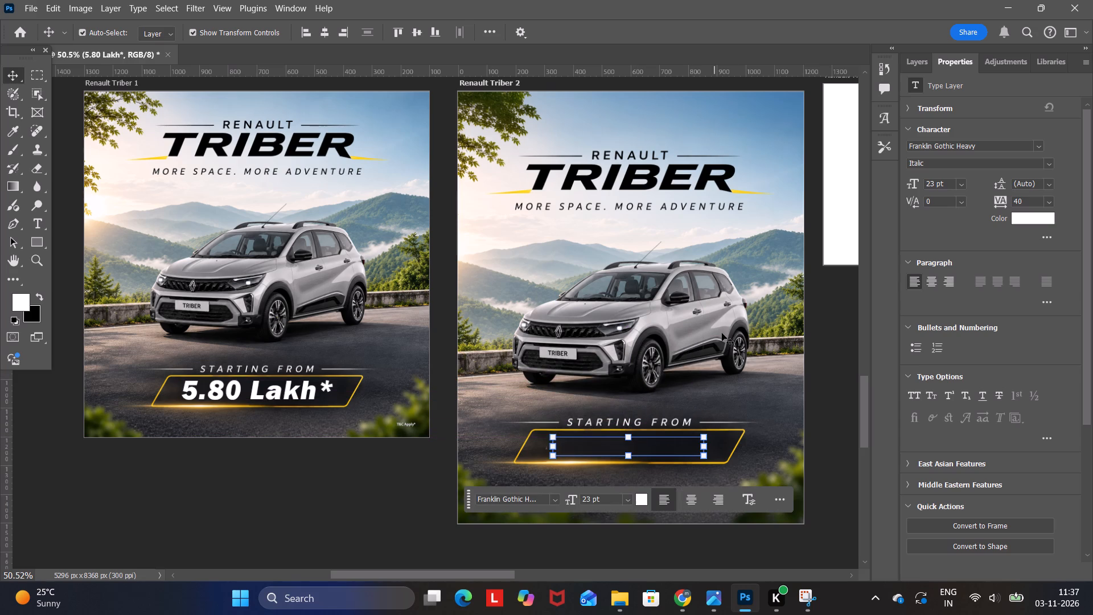
Move the pasted 5.80 Lakh* layer above the T&C Apply* layer in the Renault Triber 2 artboard.
left_click(911, 64)
scroll(989, 206, "up", 5)
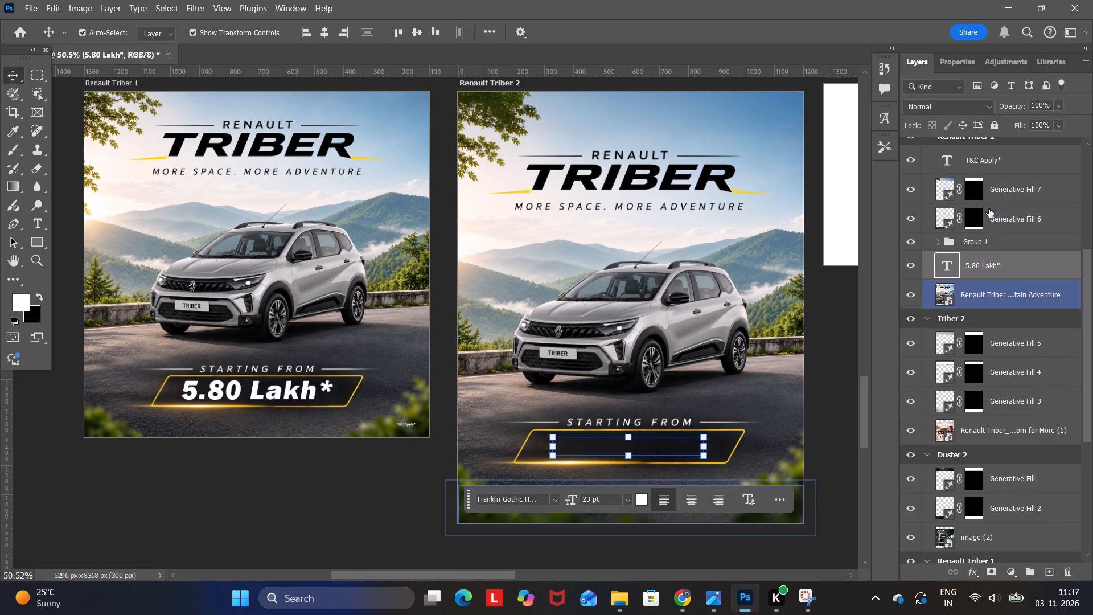
left_click_drag(983, 261, 986, 156)
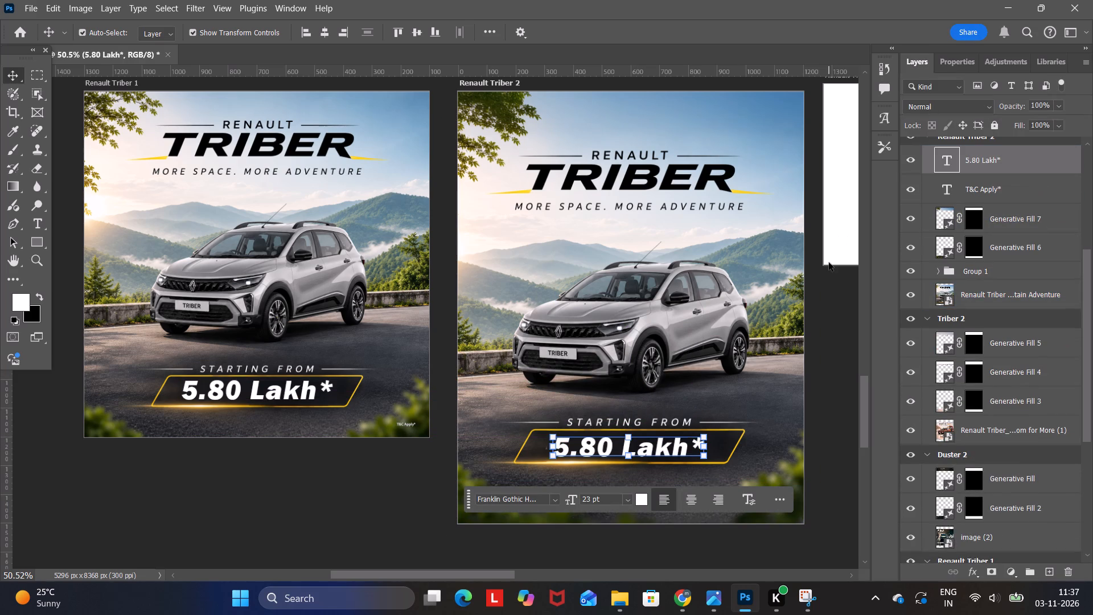
Nudge the 5.80 Lakh* text on Renault Triber 2 up slightly within the yellow frame.
left_click(815, 310)
left_click(661, 445)
key("Up")
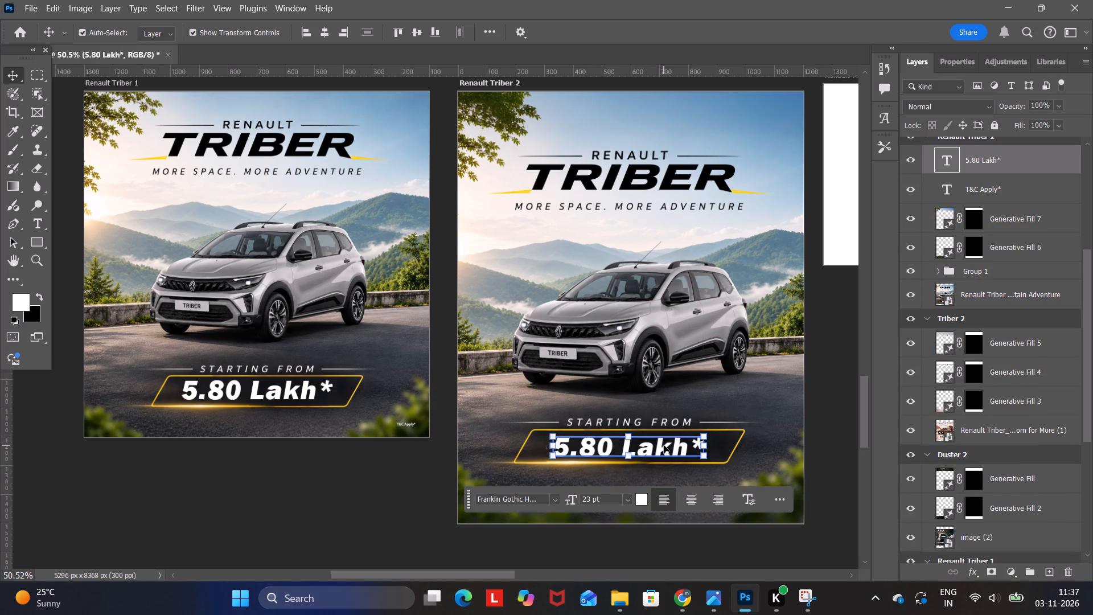
key("Up")
key("Up")
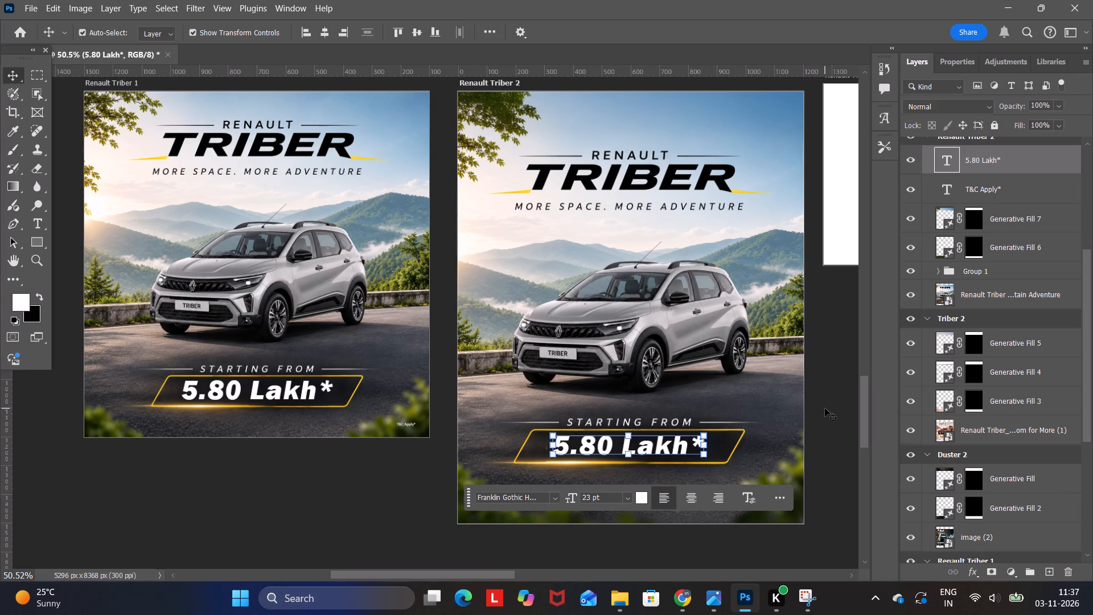
left_click(825, 408)
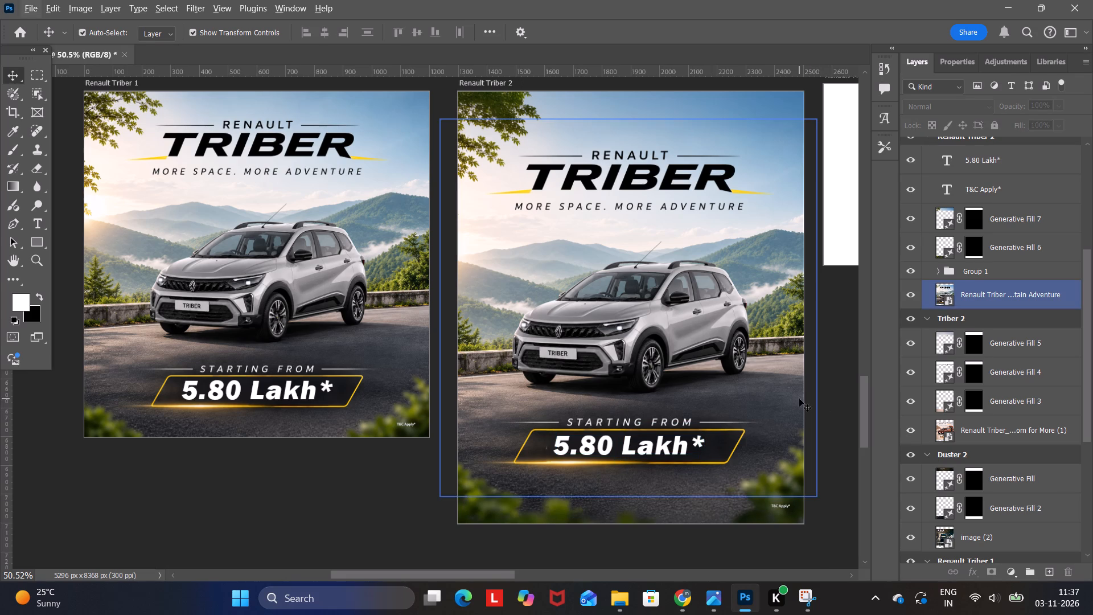
left_click(832, 368)
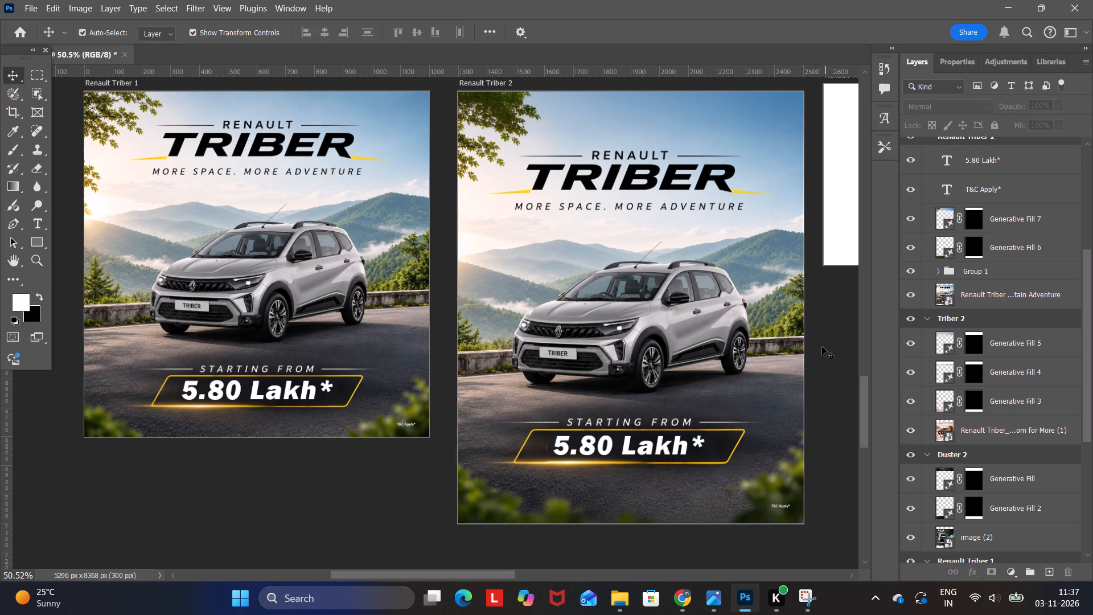
Examine the 625 L boot space lettering at the bottom of the orange car ad on the Triber 1 artboard.
scroll(819, 347, "down", 4)
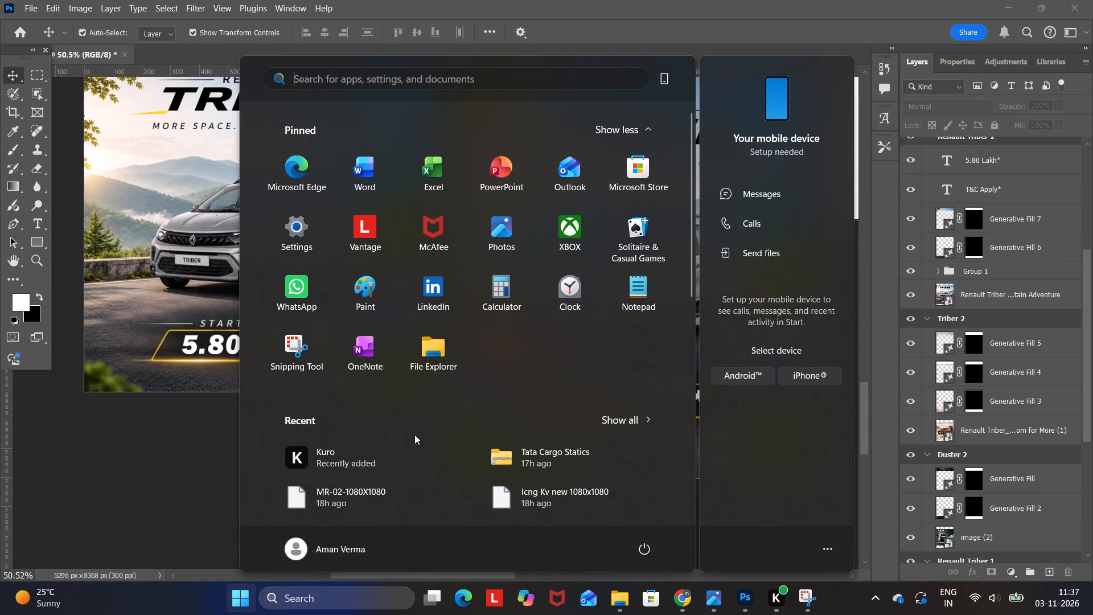
left_click(197, 462)
scroll(732, 429, "down", 4, "alt")
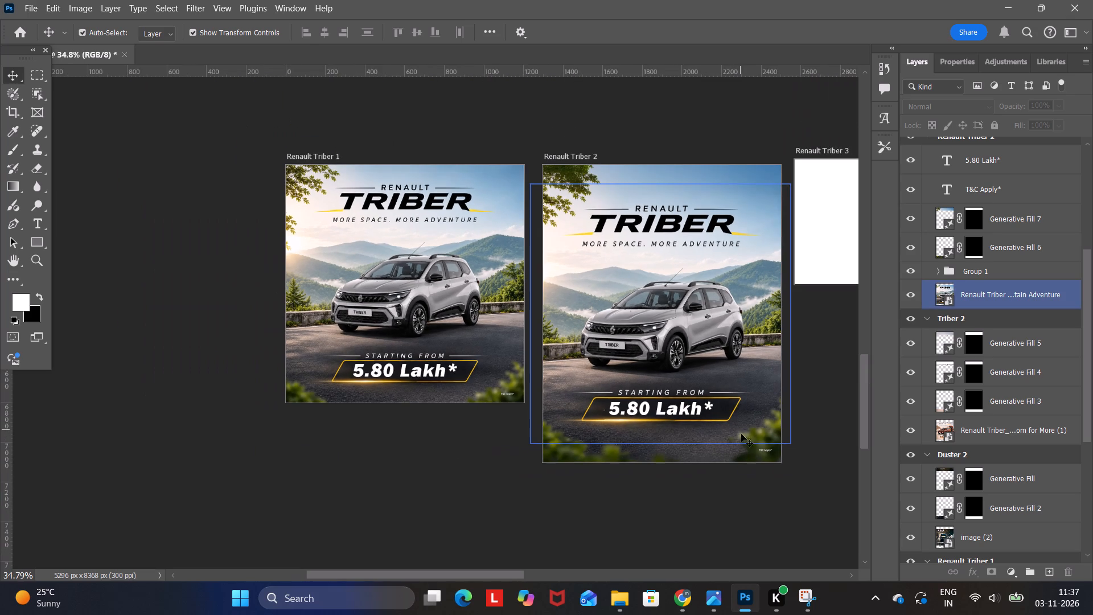
left_click(457, 448)
scroll(644, 449, "up", 6)
scroll(648, 449, "up", 16)
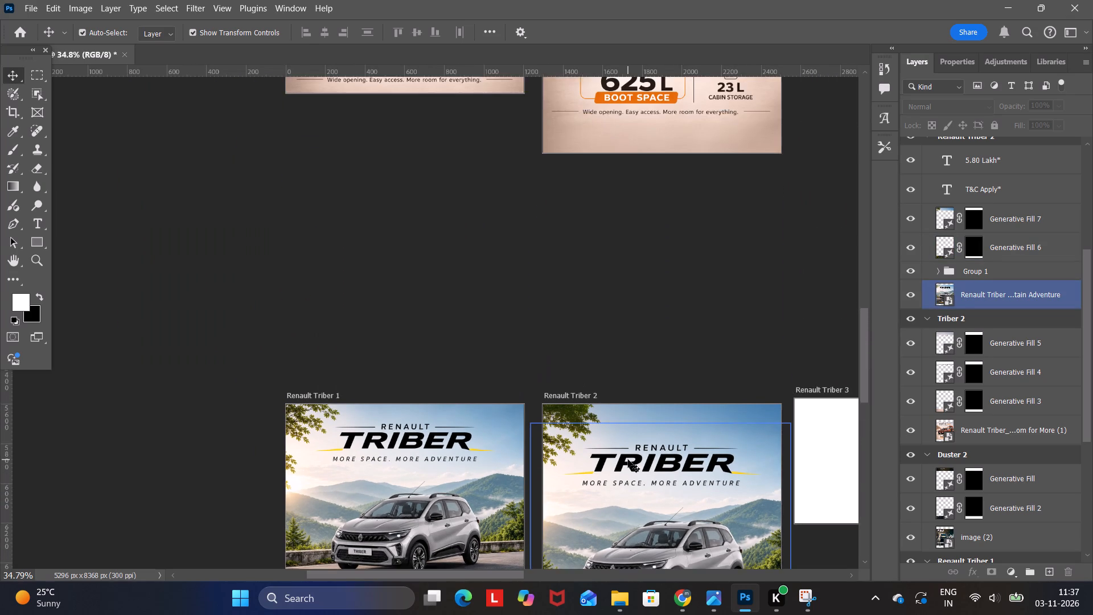
scroll(628, 460, "up", 20)
scroll(628, 460, "up", 4)
scroll(417, 448, "up", 8, "alt")
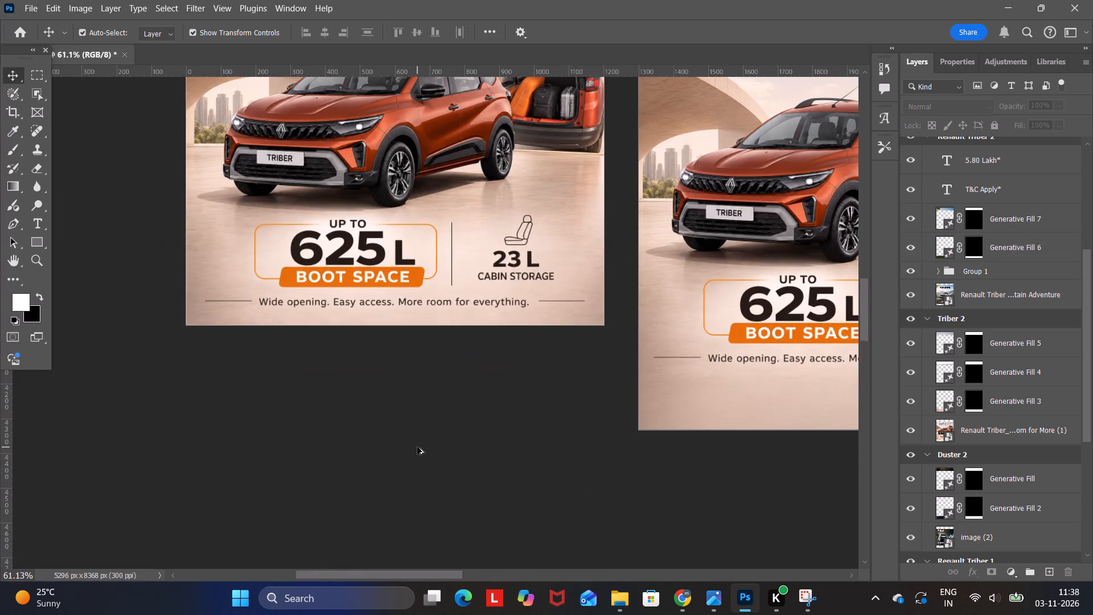
scroll(417, 447, "up", 4, "alt")
scroll(419, 446, "up", 13)
scroll(417, 446, "up", 5, "alt")
scroll(417, 446, "up", 2)
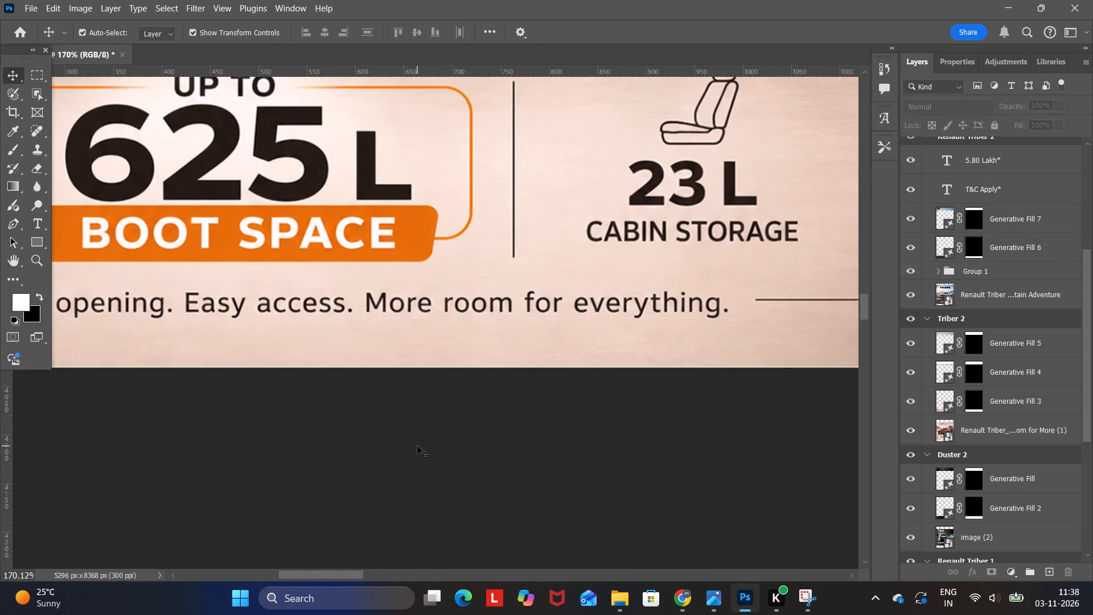
scroll(417, 446, "up", 4)
scroll(416, 446, "down", 7, "alt")
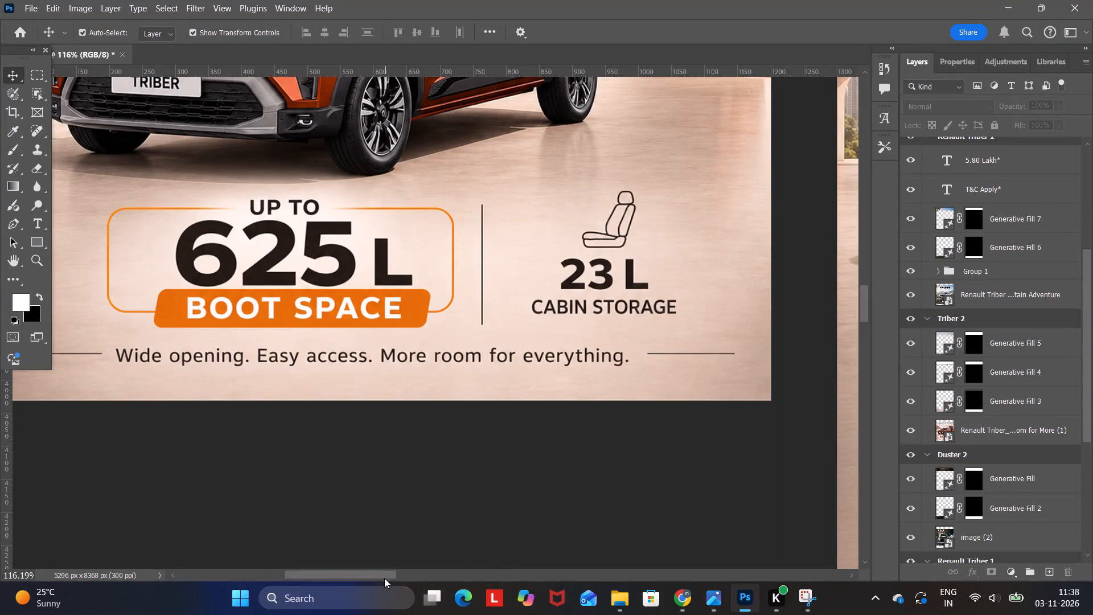
left_click_drag(384, 577, 364, 577)
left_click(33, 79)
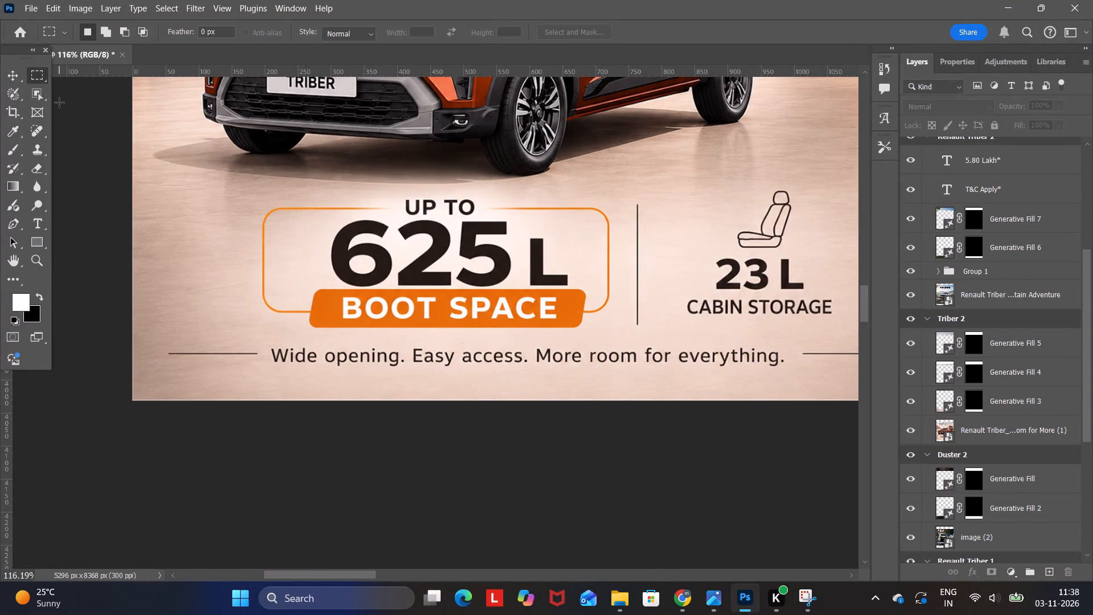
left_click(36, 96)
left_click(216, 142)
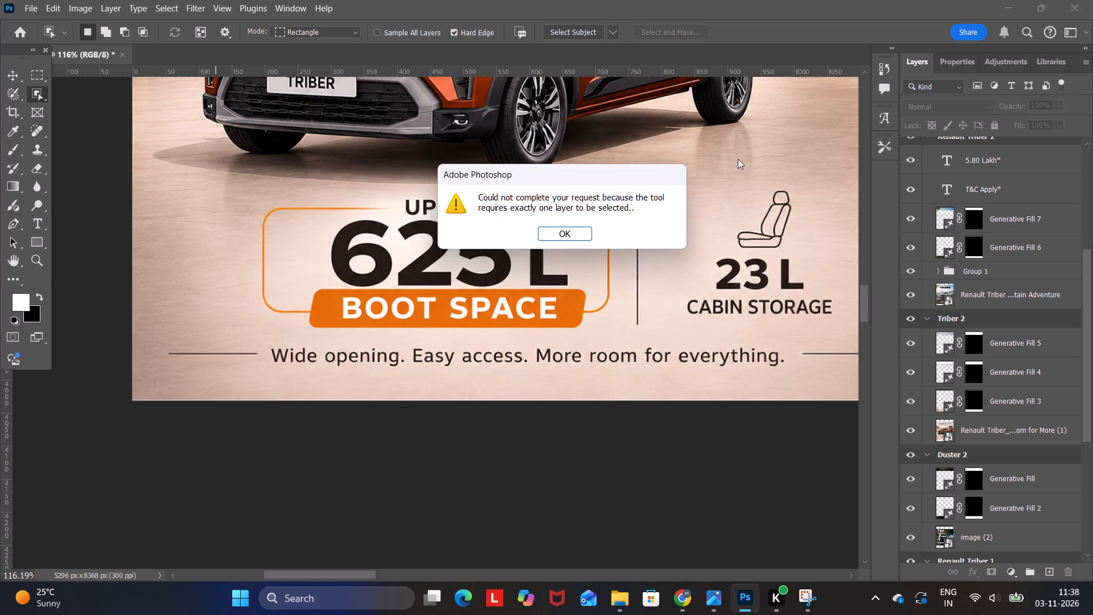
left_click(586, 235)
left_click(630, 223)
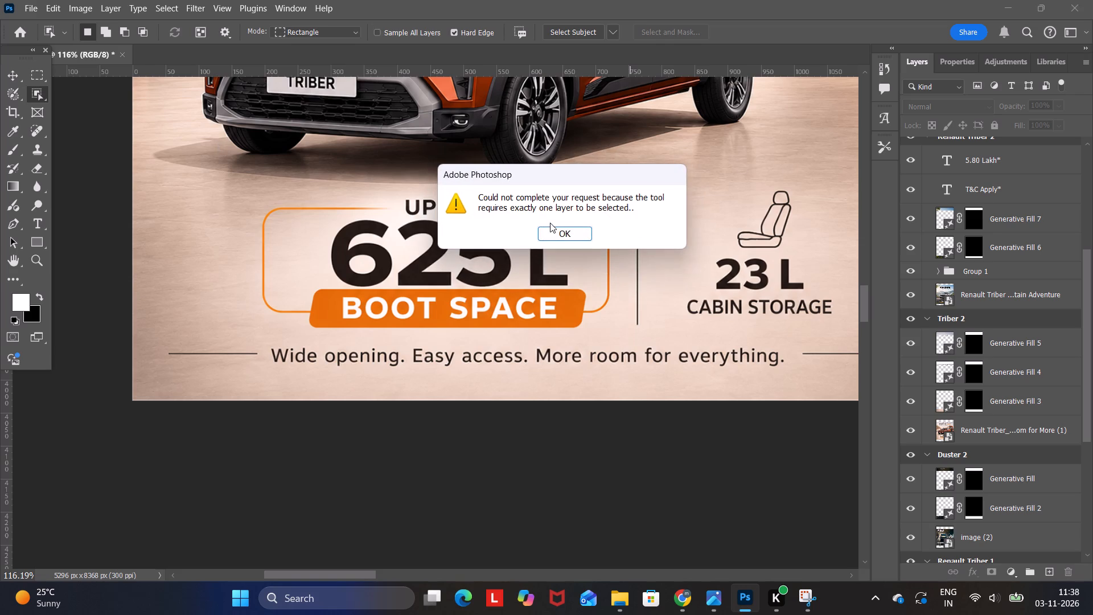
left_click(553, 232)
Select the L after 625 in the Triber 1 image with Object Selection and copy it to its own layer.
left_click(18, 77)
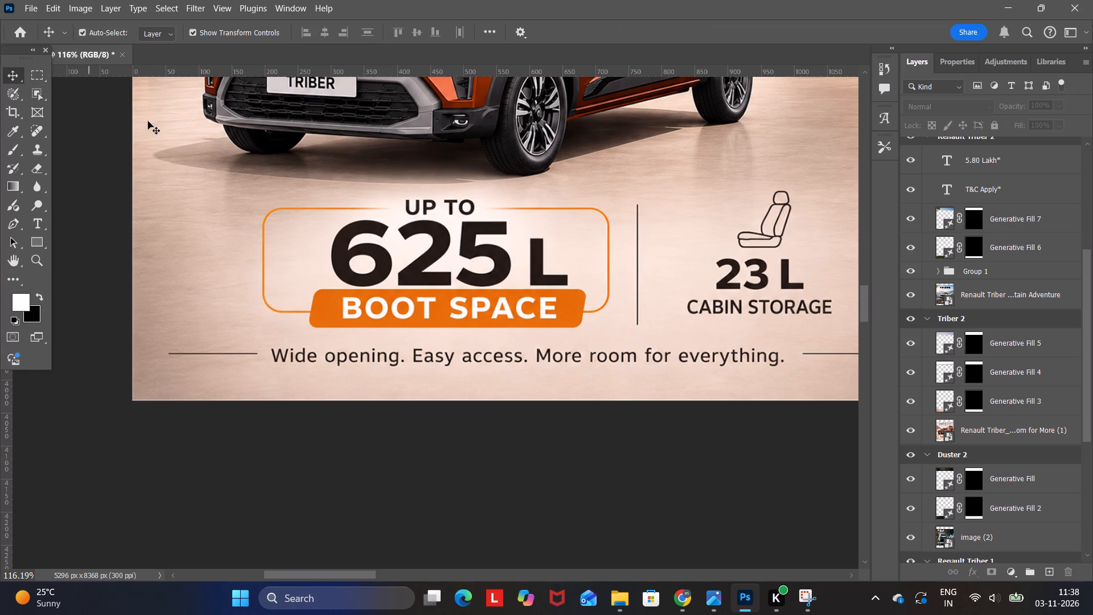
left_click(197, 137)
left_click(36, 96)
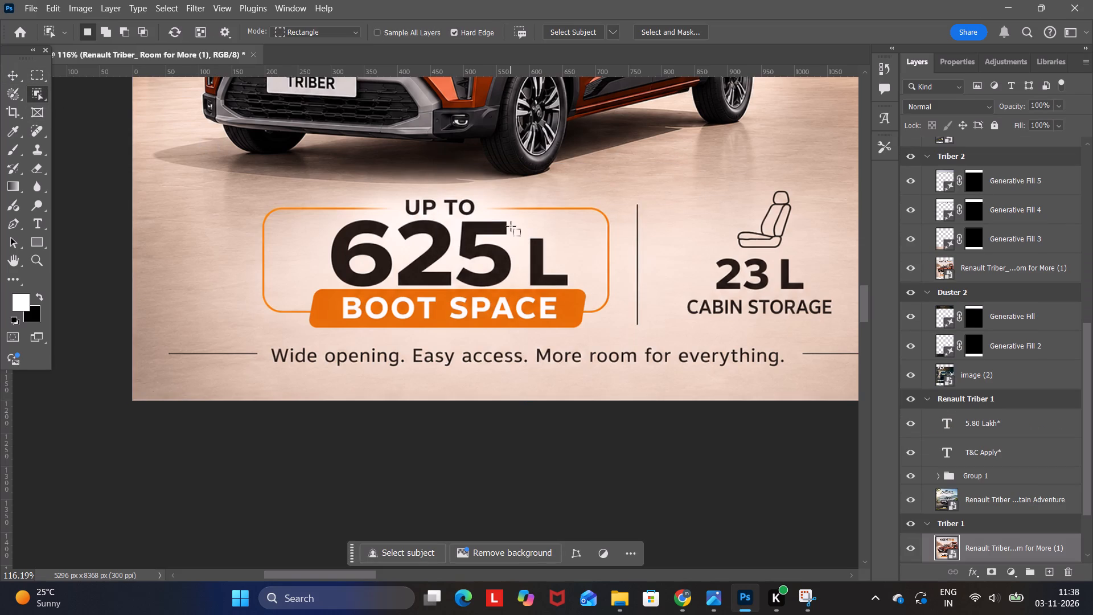
left_click_drag(524, 232, 574, 282)
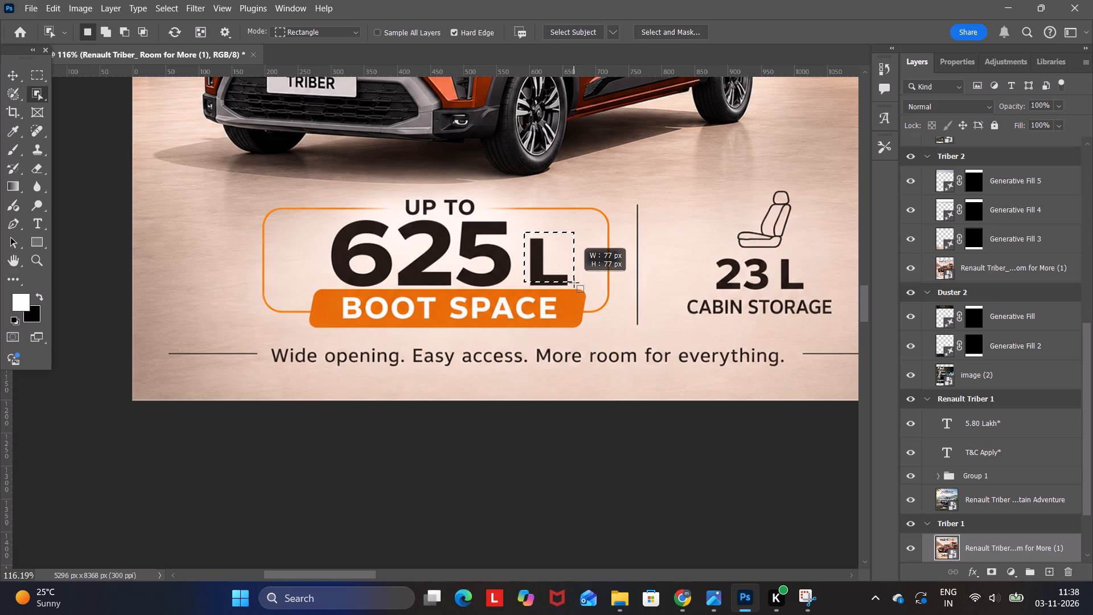
left_click_drag(574, 282, 572, 288)
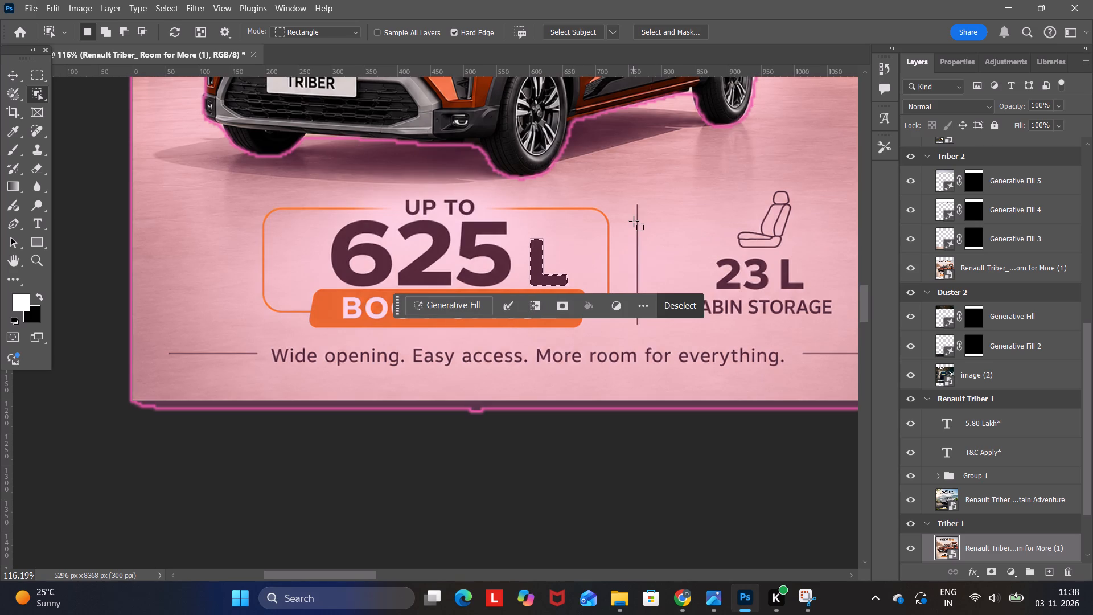
key("ctrl+j")
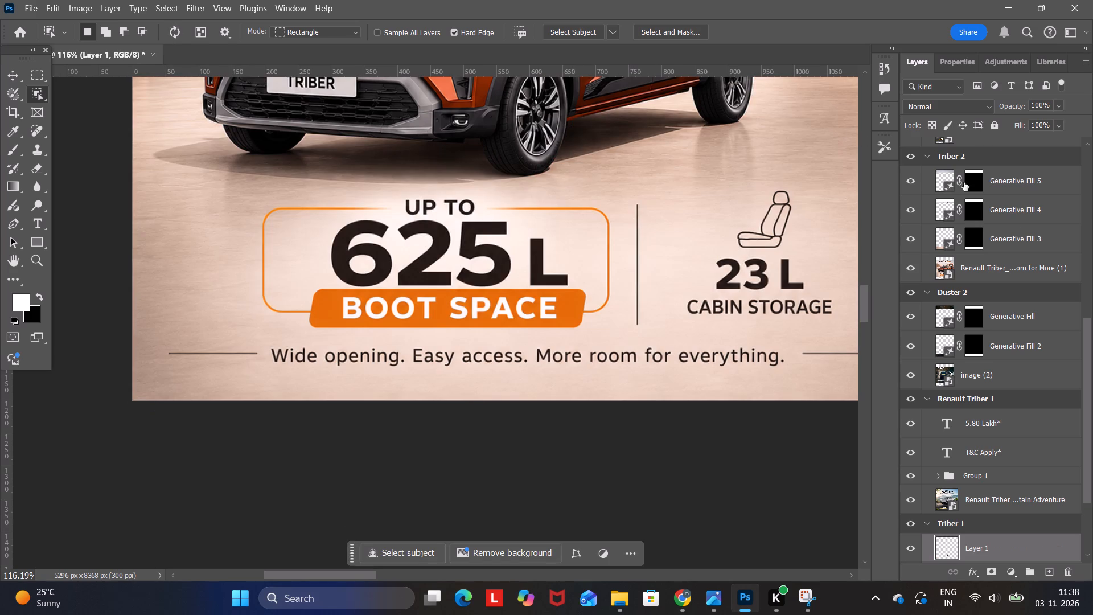
Move the copied L aside, clear of the boot space frame, next to the 23 L cabin storage text.
scroll(1050, 300, "down", 11)
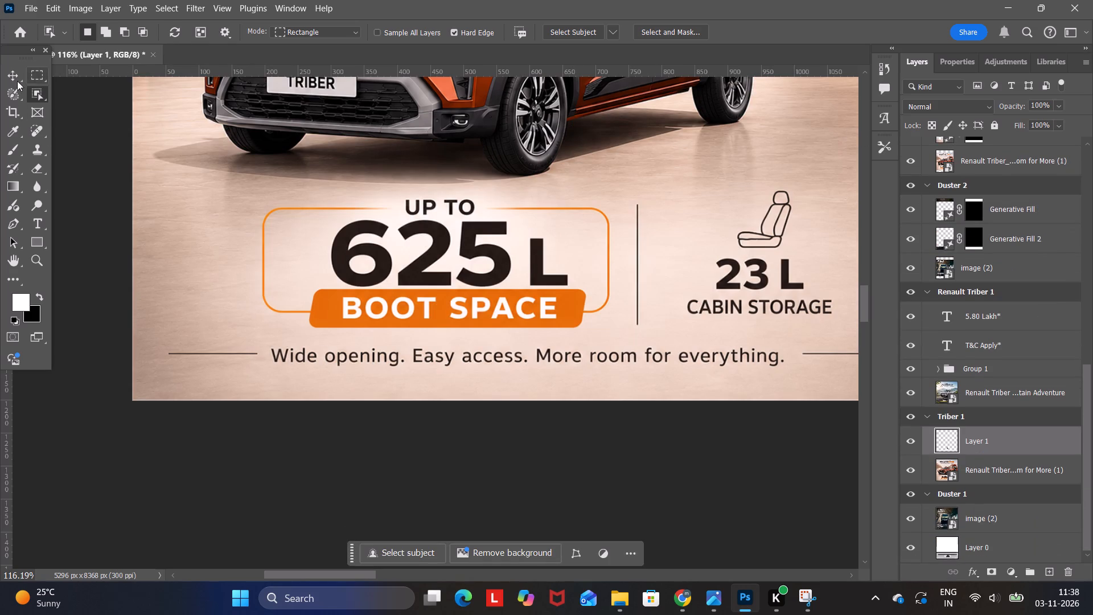
left_click(12, 78)
left_click_drag(539, 269, 572, 269)
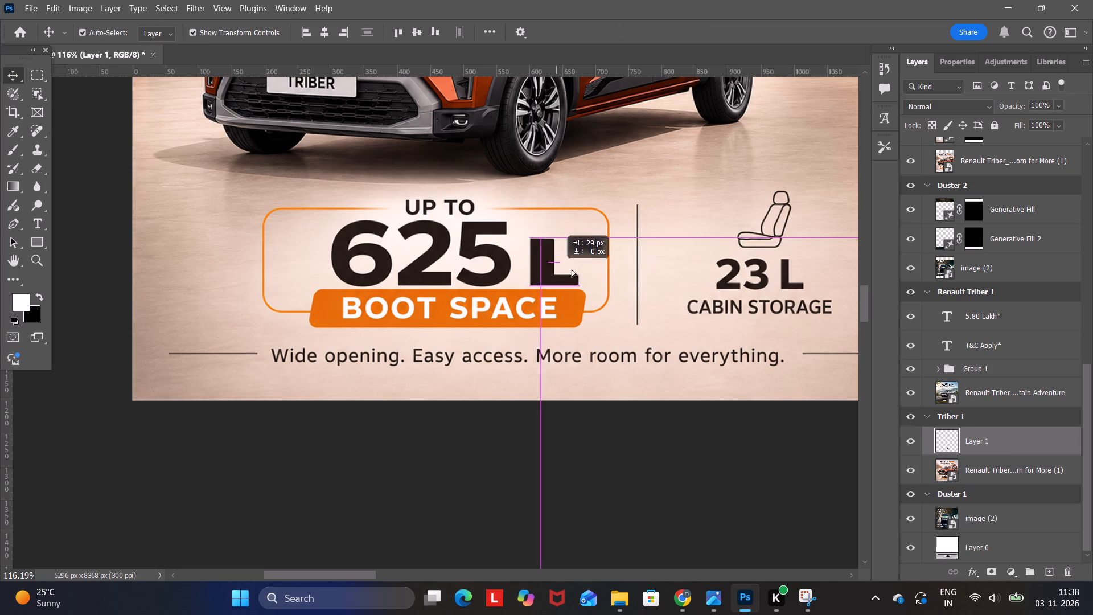
left_click_drag(572, 269, 687, 269)
Erase the original L after 625 with a rectangular selection and Generative Fill using the prompt "remove".
left_click(36, 75)
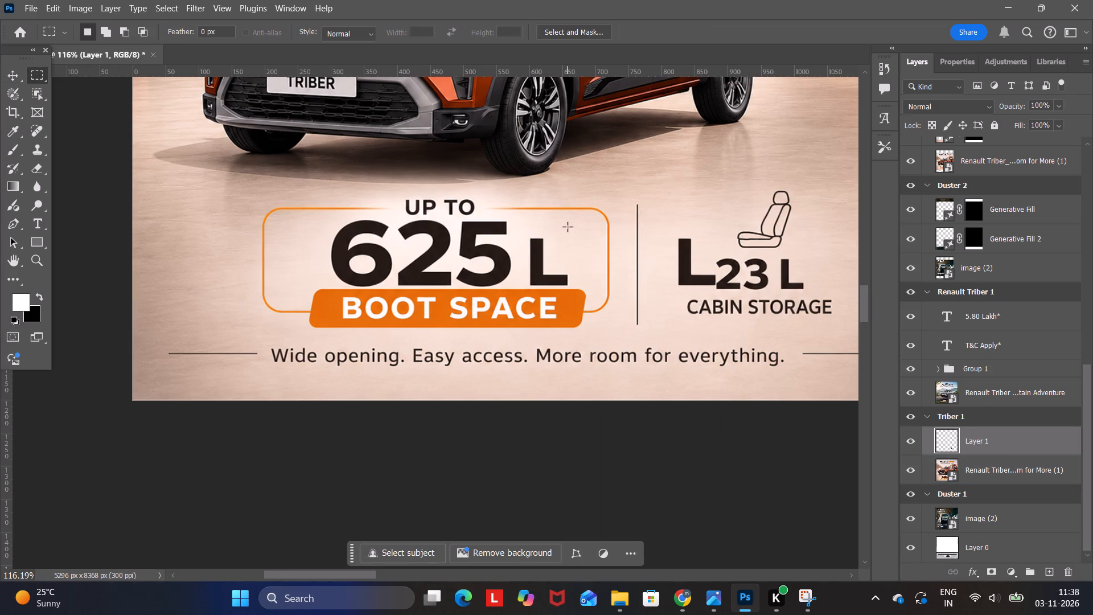
left_click_drag(519, 227, 574, 286)
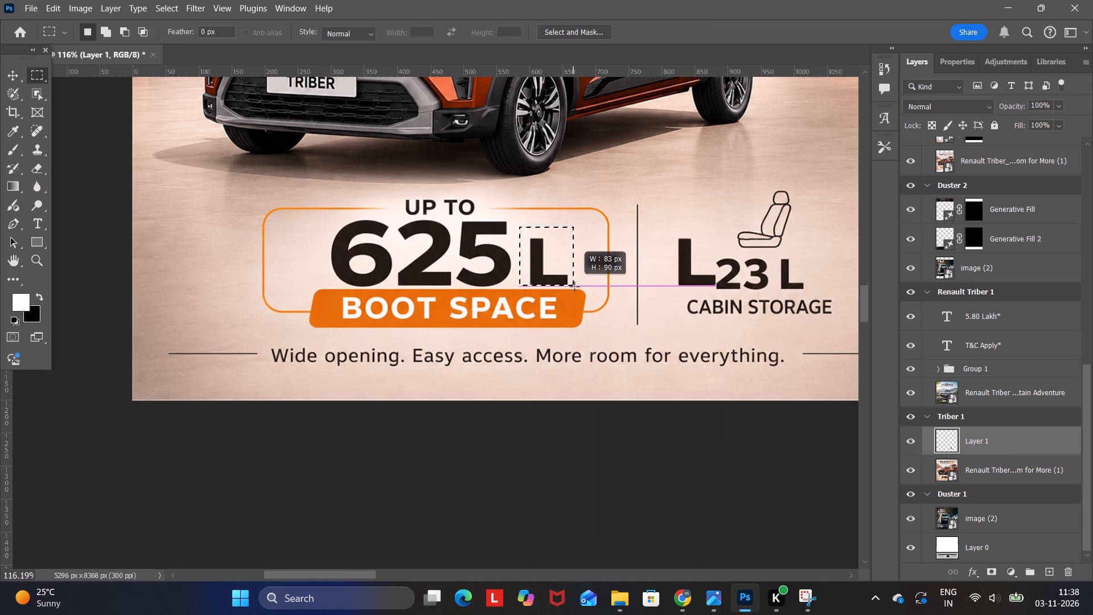
left_click_drag(574, 286, 576, 288)
left_click(465, 301)
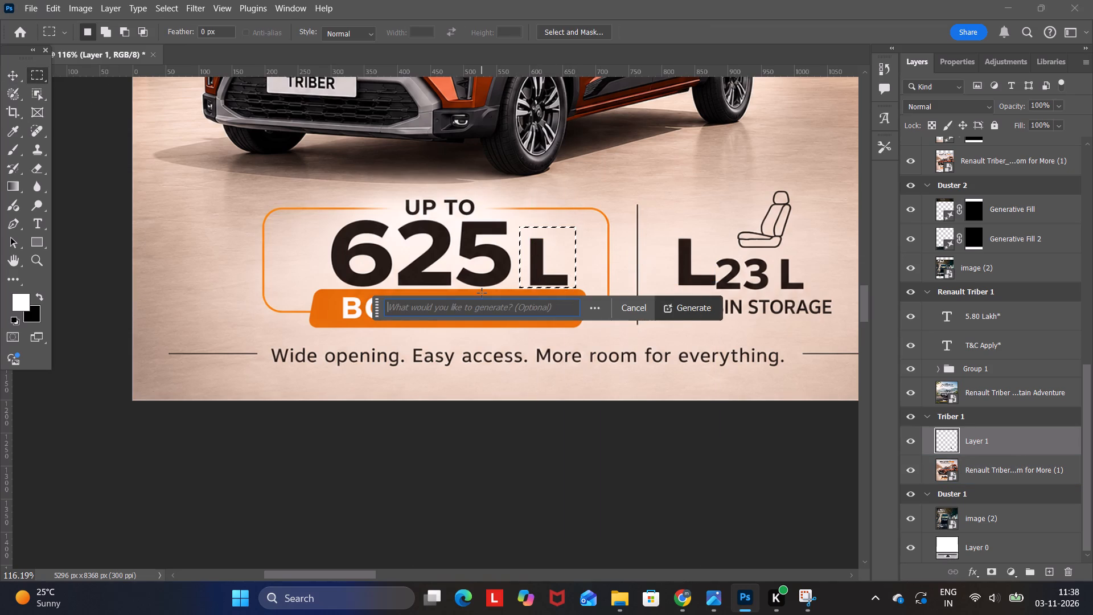
type("remove")
key("Return")
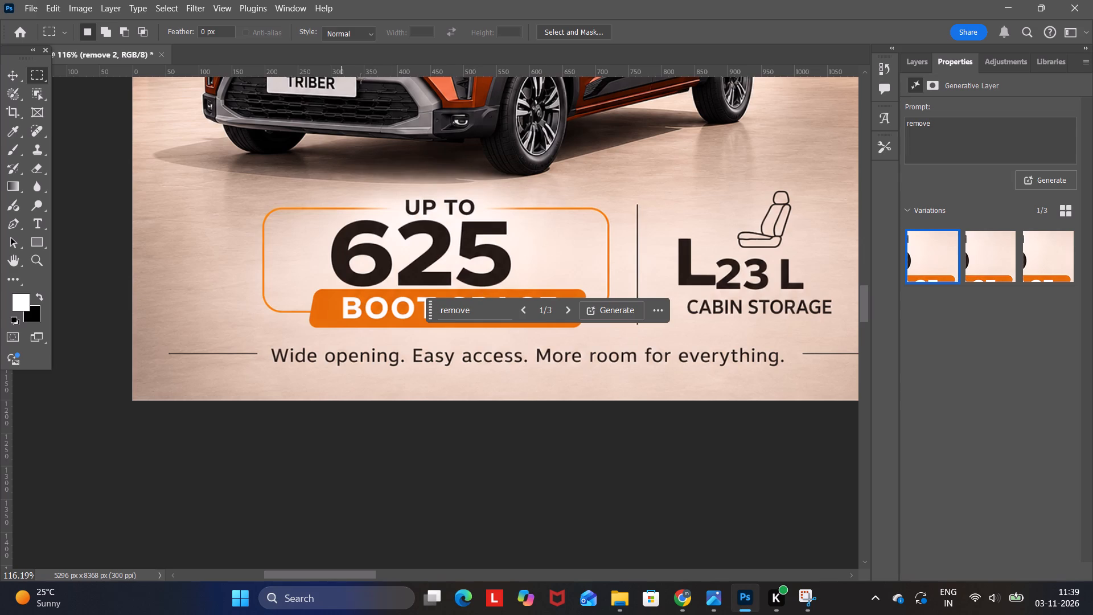
Move the copied L back close beside 625 and place its layer above the remove fill layer.
left_click(9, 71)
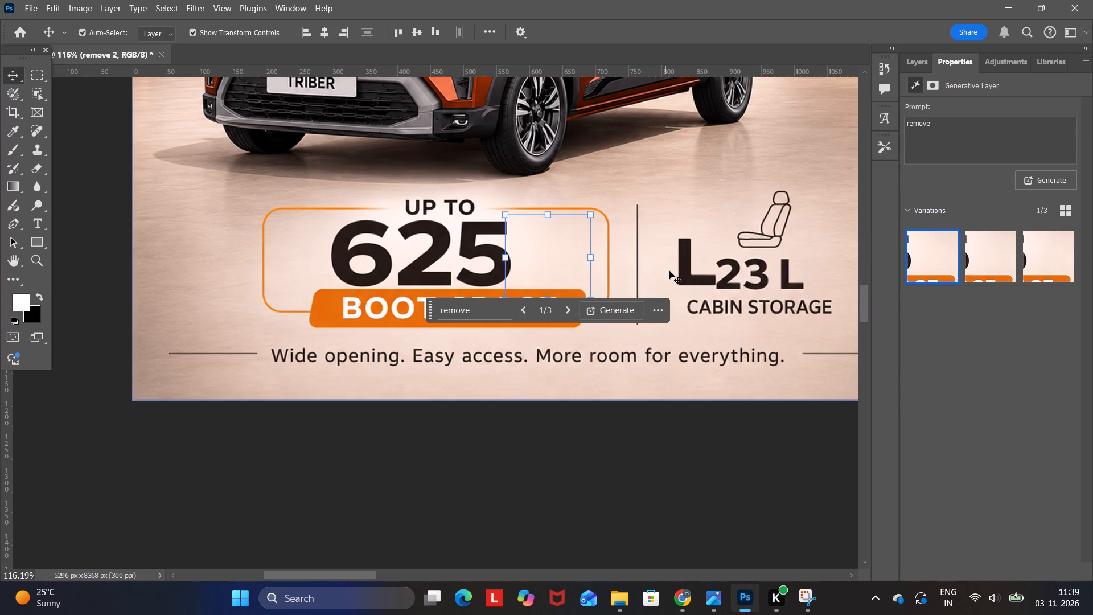
left_click_drag(689, 269, 536, 259)
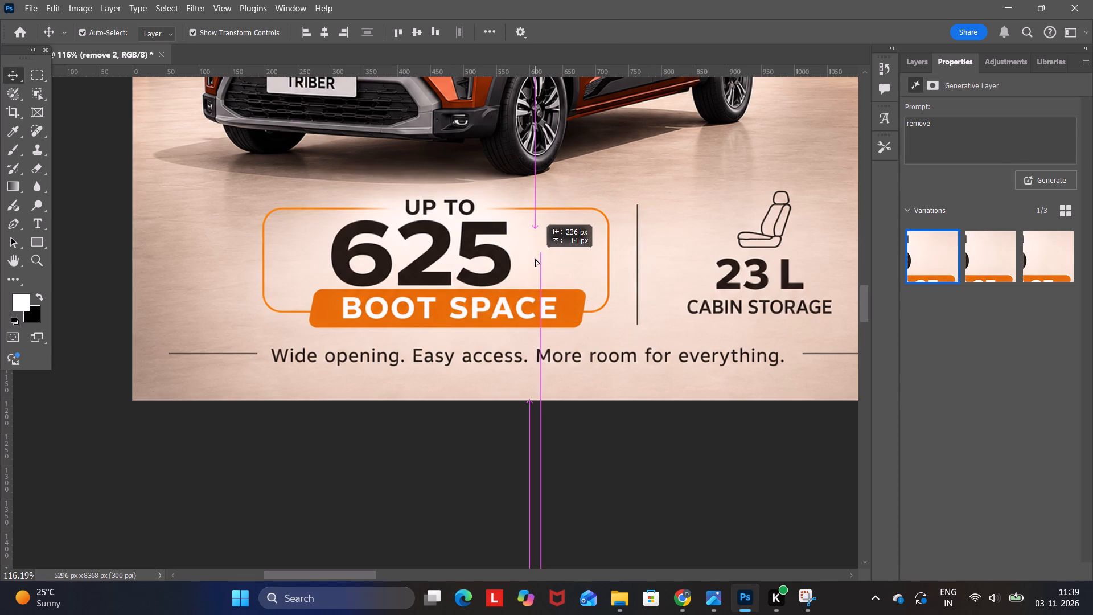
left_click(928, 64)
scroll(995, 286, "up", 1)
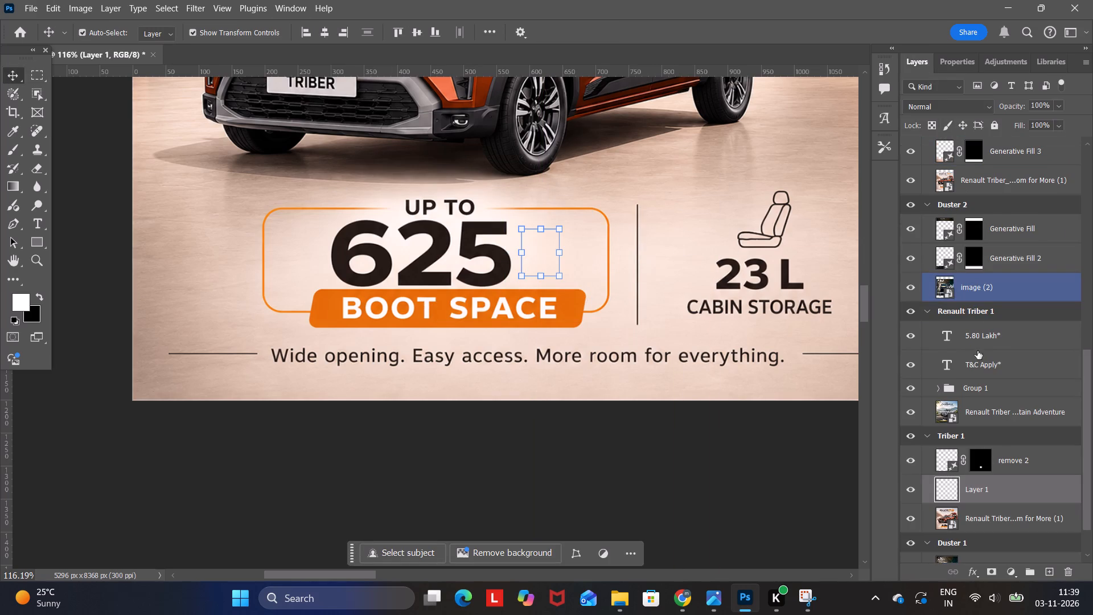
left_click_drag(963, 485, 963, 459)
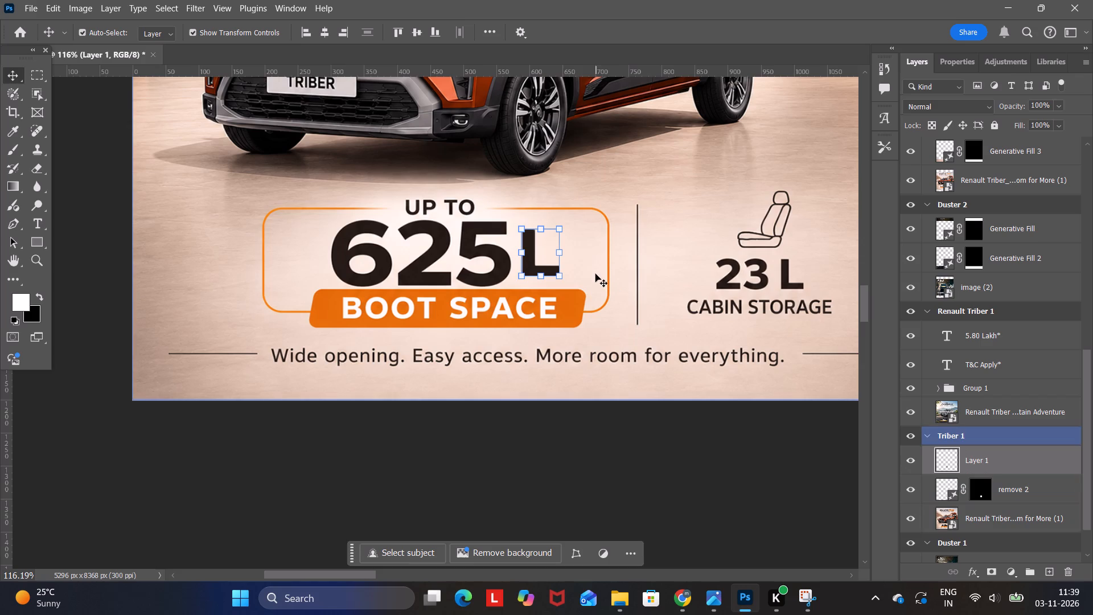
Enlarge the L after 625 in Triber 1 to about 76 × 96 px so it matches the digits' height.
left_click_drag(558, 271, 562, 278, "shift")
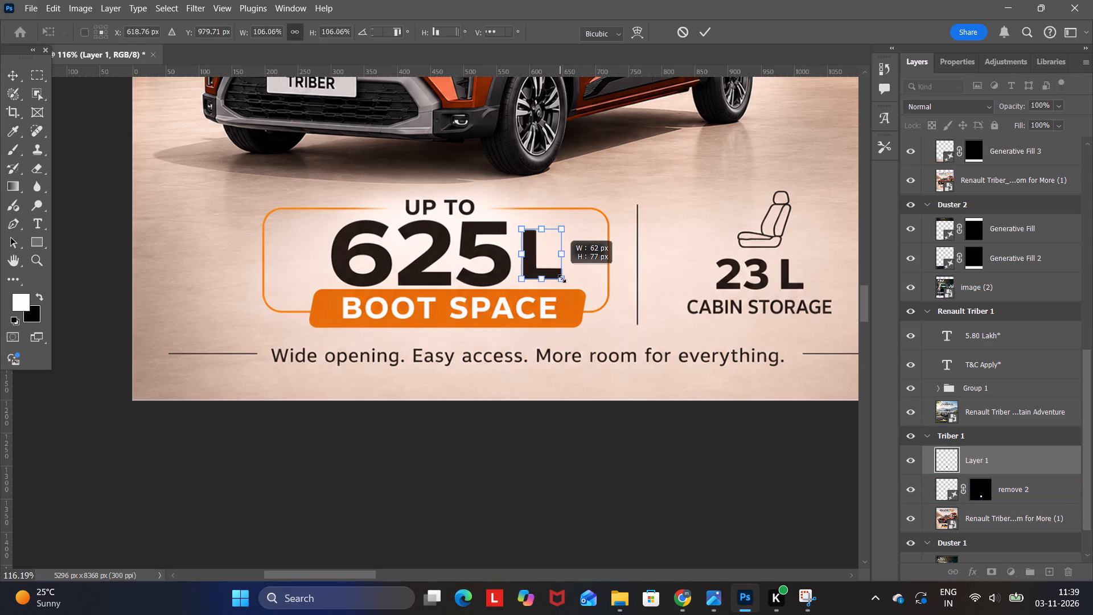
left_click_drag(562, 278, 564, 280, "shift")
left_click_drag(524, 227, 523, 224, "shift")
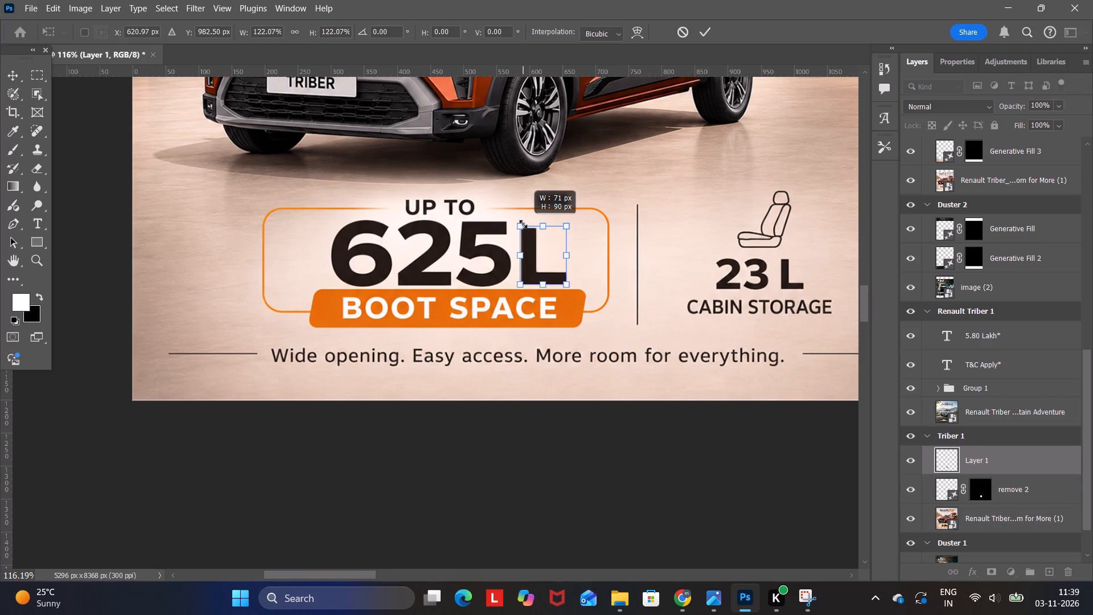
left_click_drag(523, 224, 519, 221, "shift")
left_click(632, 327)
left_click(599, 420)
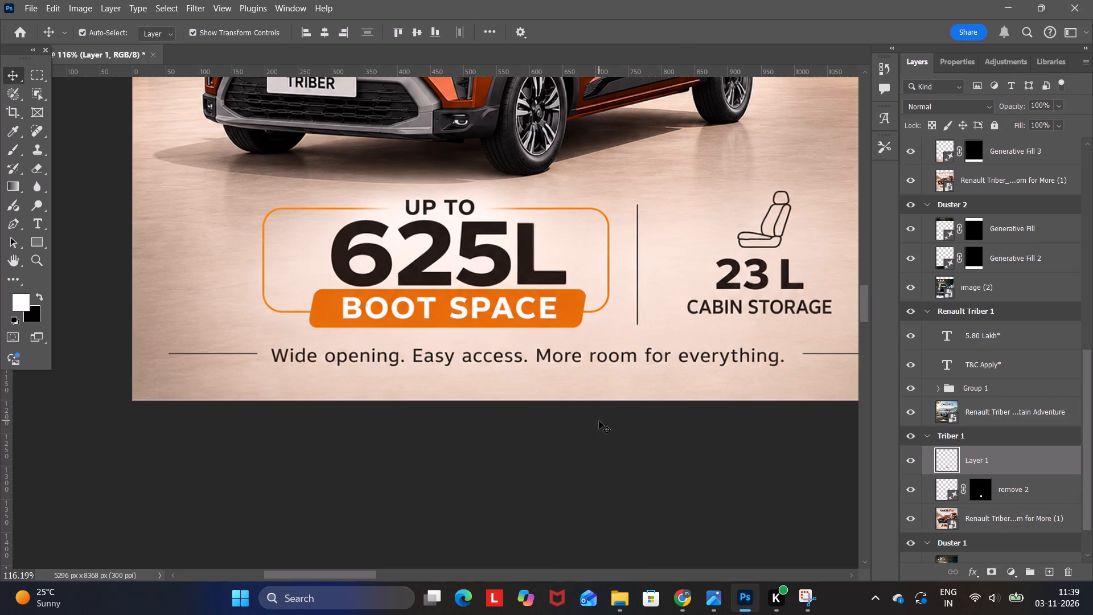
Nudge the enlarged L in Triber 1 slightly away from 625, to about X 589 px, for even letter spacing.
left_click(527, 272)
key("Right")
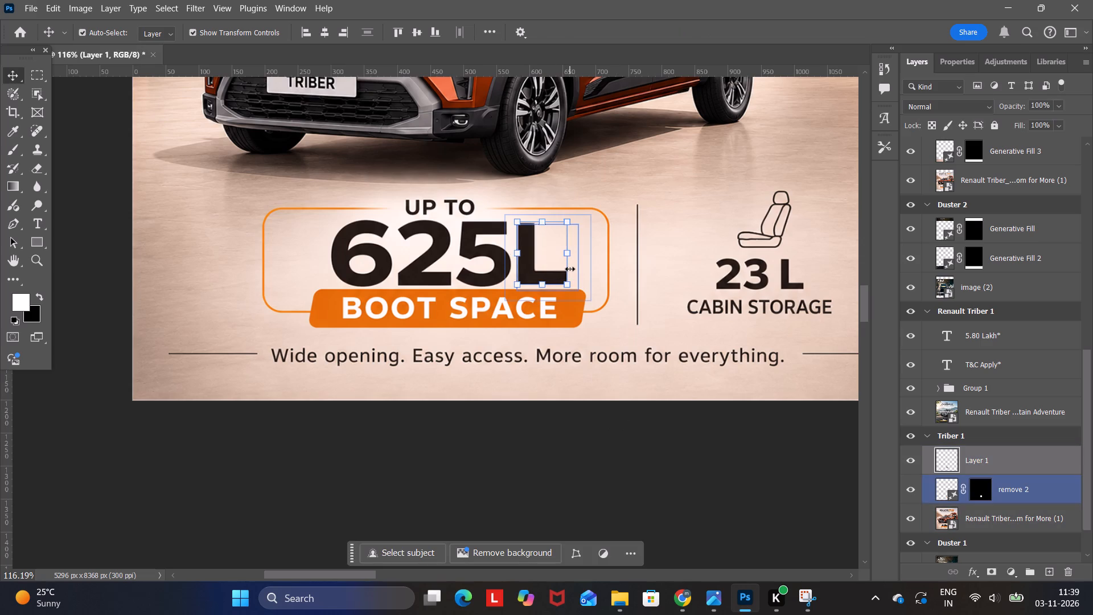
key("Right")
key("Right")
key("Right")
key("Right")
key("Right")
key("Right")
key("Right")
key("Right")
key("Right")
key("Right")
key("Right")
key("Right")
left_click(626, 412)
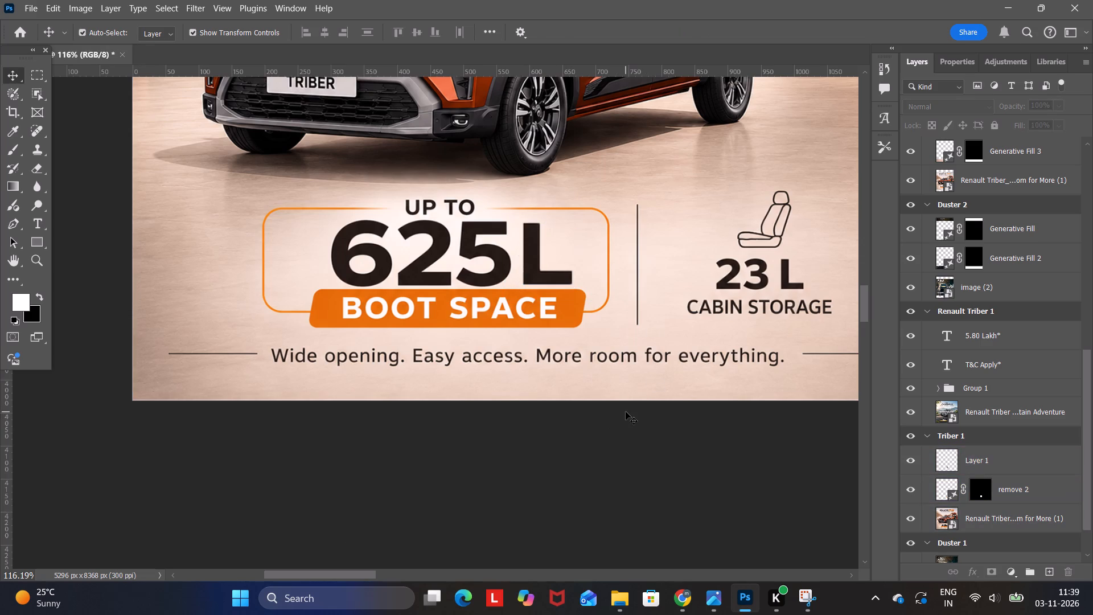
left_click(530, 257)
left_click(583, 434)
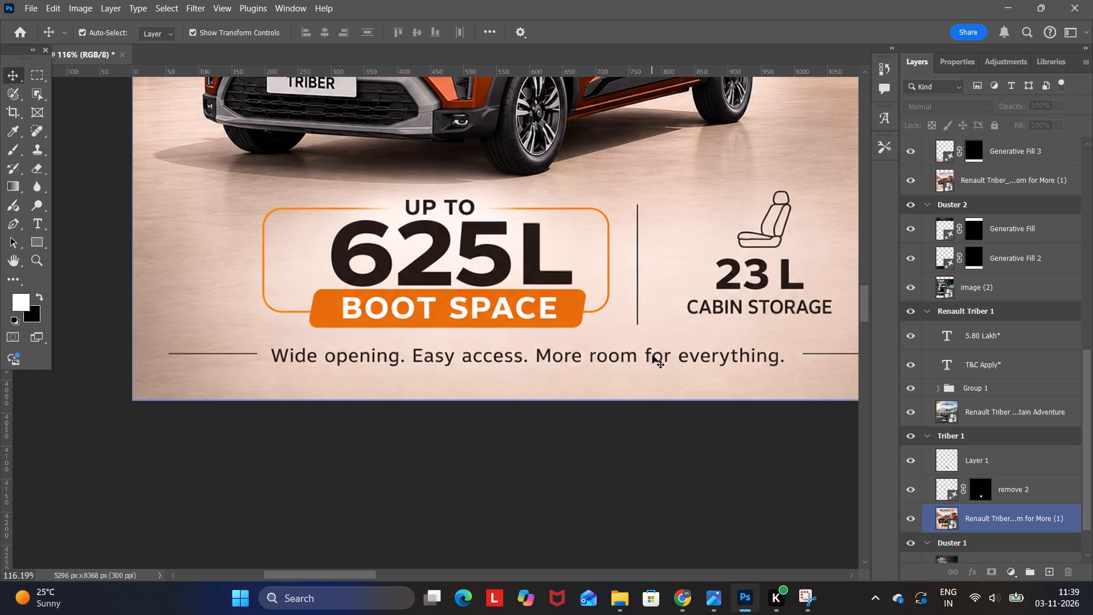
Erase the small L after 625 in Triber 2 with a rectangular selection and Generative Fill using the prompt "remove".
scroll(614, 411, "down", 7, "alt")
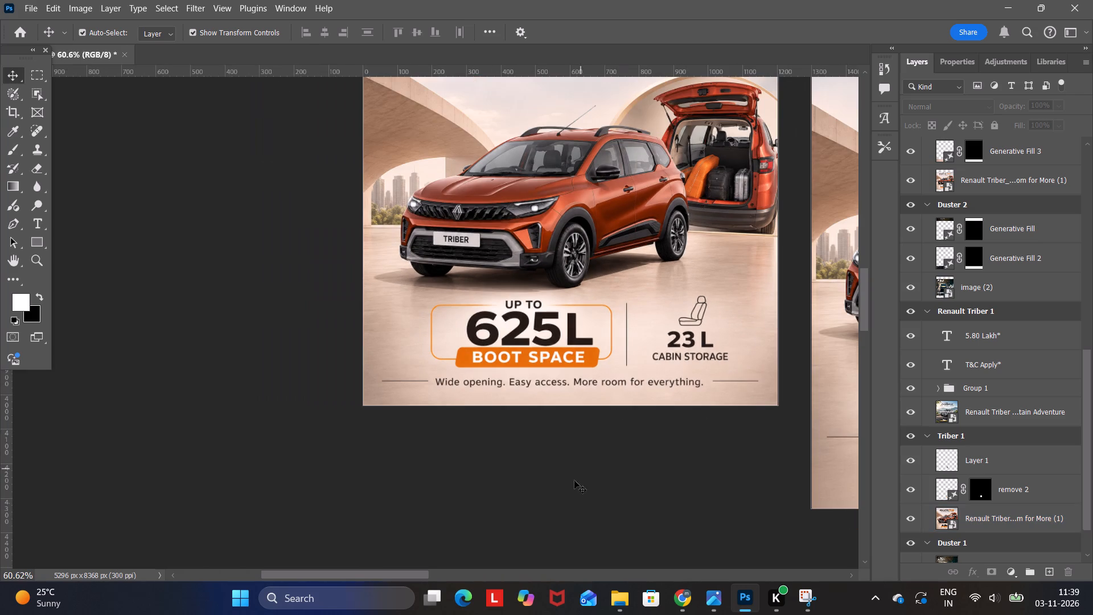
left_click_drag(410, 571, 482, 572)
left_click(42, 75)
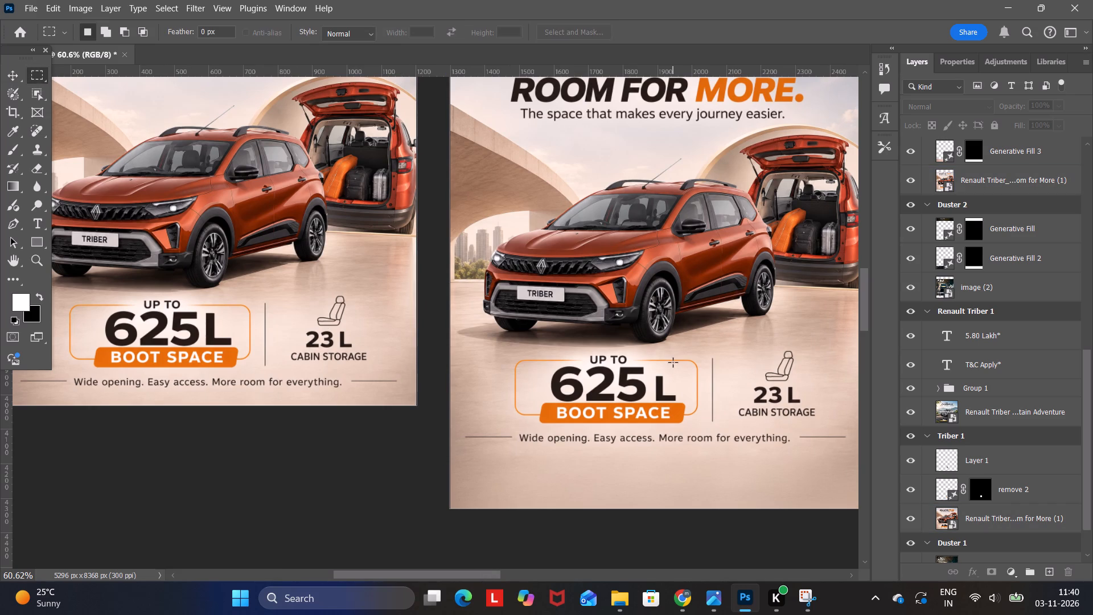
left_click_drag(649, 368, 691, 400)
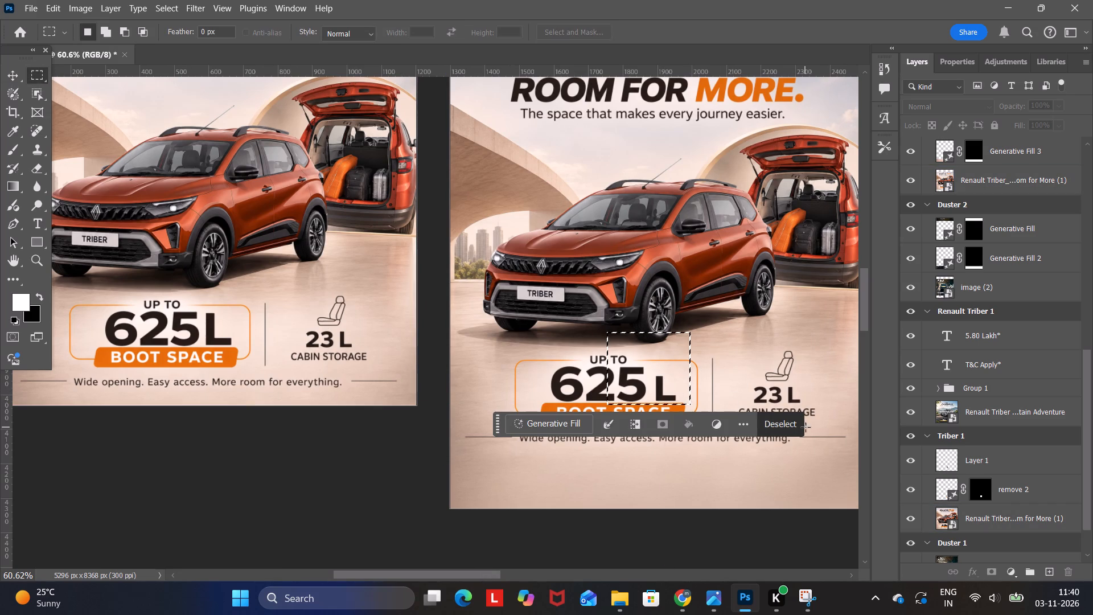
left_click(778, 419)
scroll(693, 423, "up", 10, "alt")
scroll(650, 386, "up", 4, "alt")
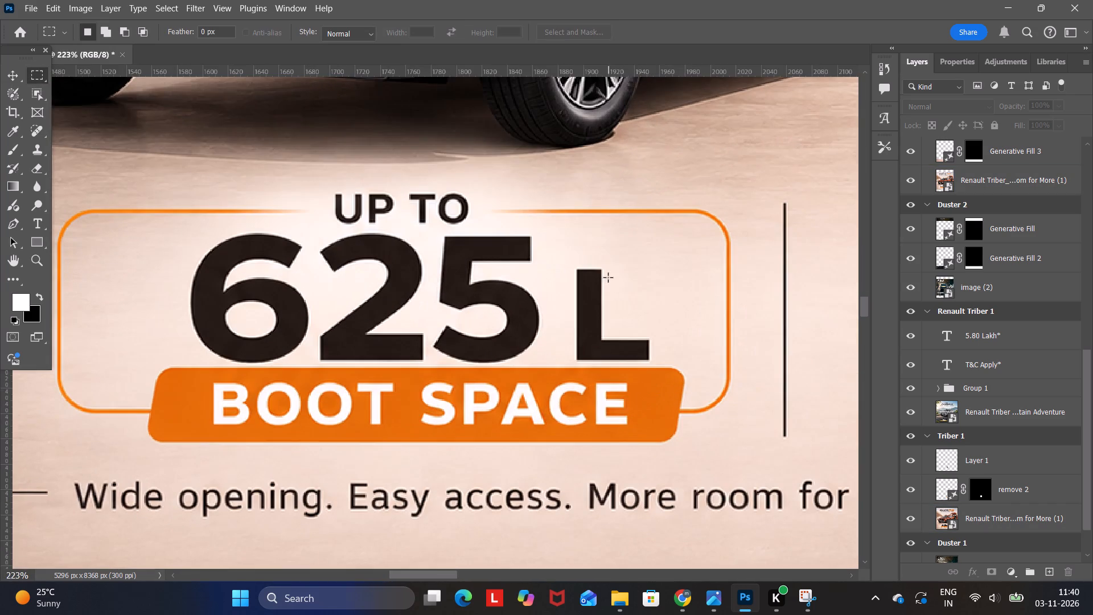
left_click_drag(564, 261, 670, 364)
left_click(521, 379)
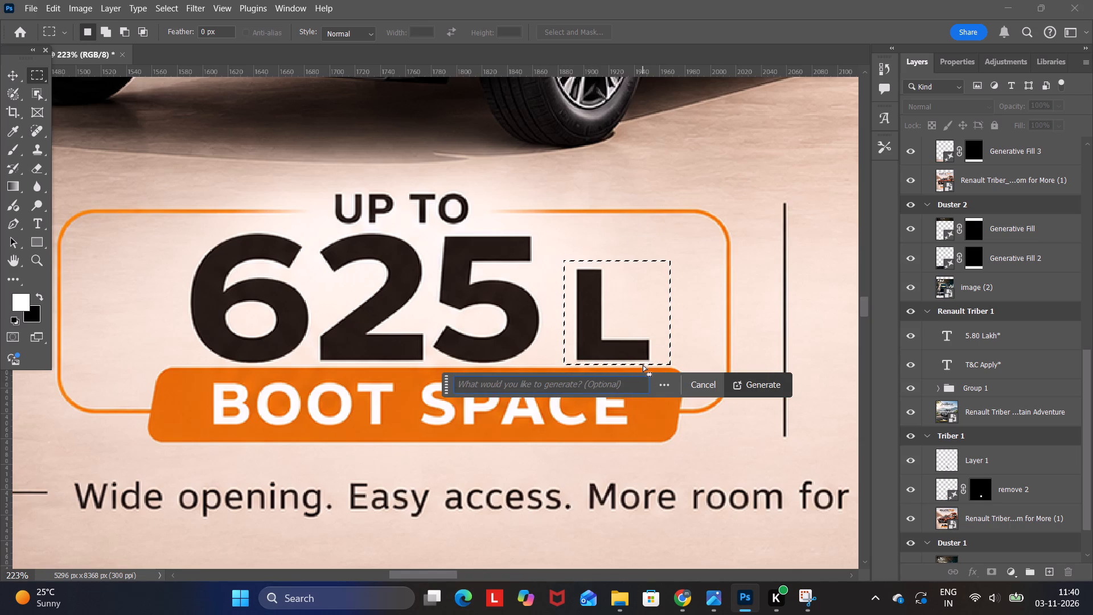
type("remove")
key("Return")
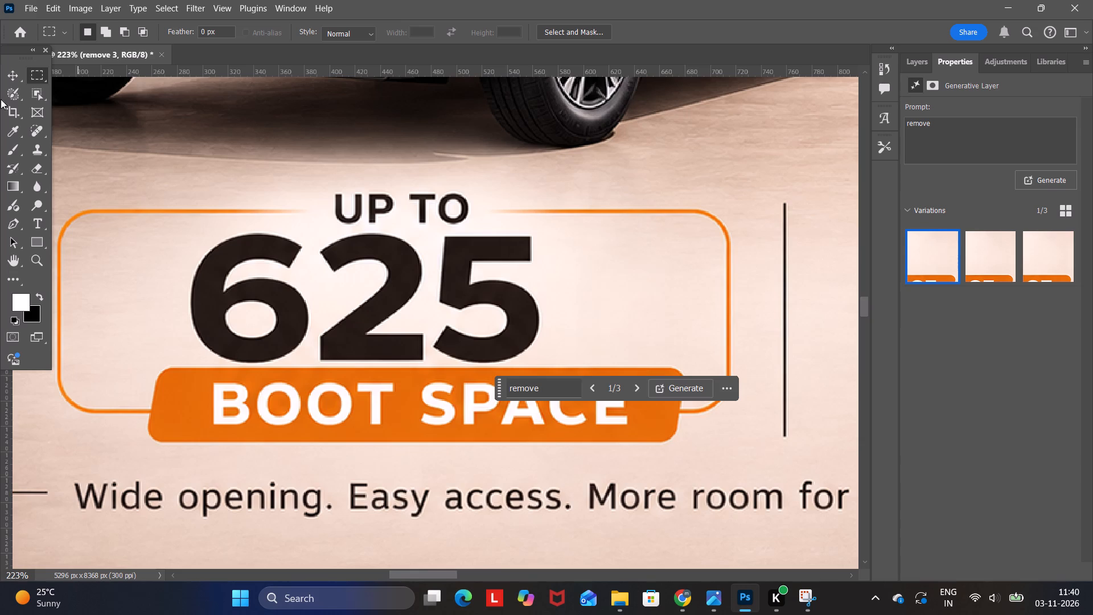
Copy the enlarged L from Triber 1 into Triber 2 and position it just after 625, at about X 584, Y 1091 px.
left_click(7, 69)
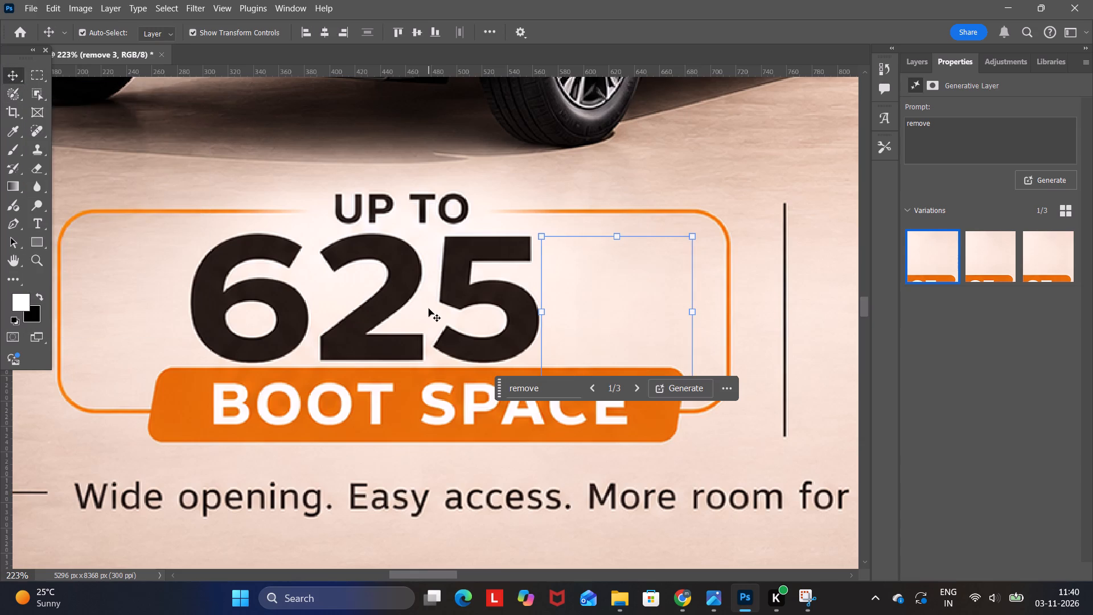
scroll(429, 309, "down", 4)
scroll(442, 294, "down", 7, "alt")
left_click(448, 507)
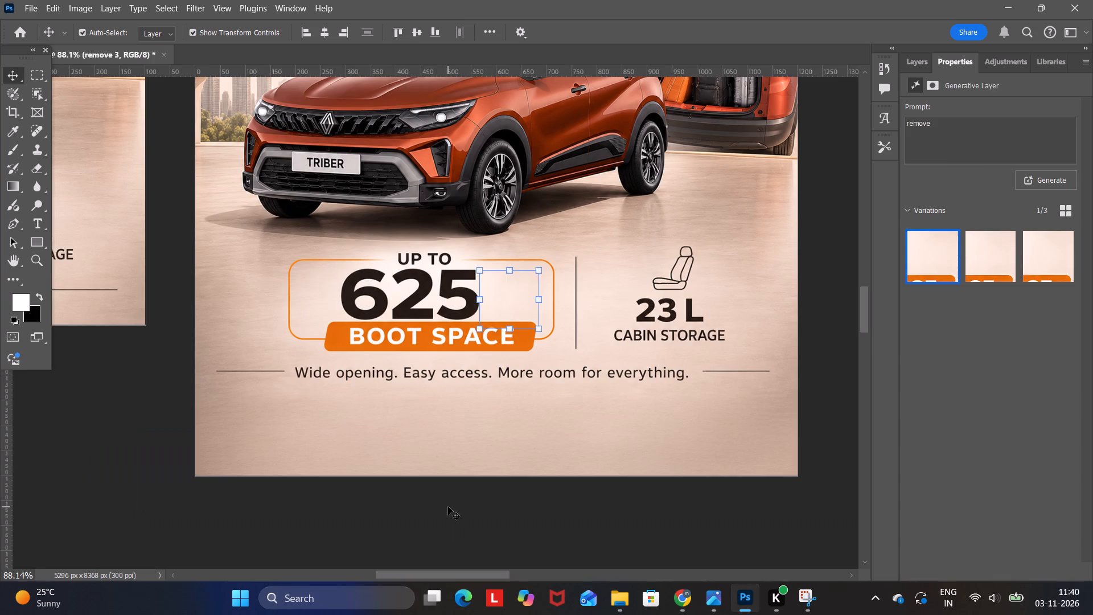
left_click_drag(472, 572, 425, 571)
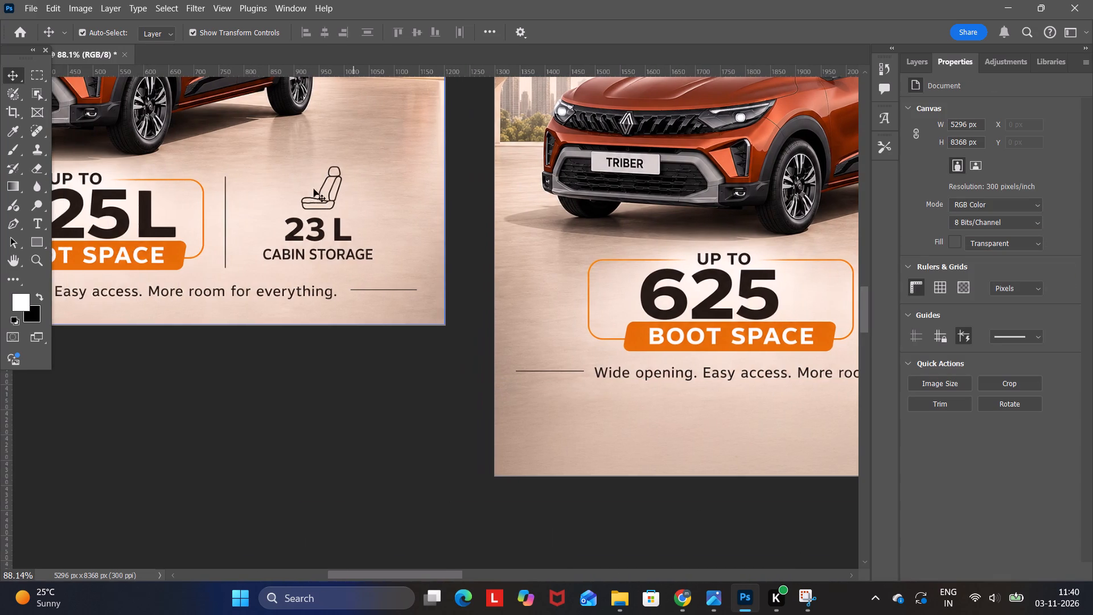
left_click(163, 214)
left_click(149, 219)
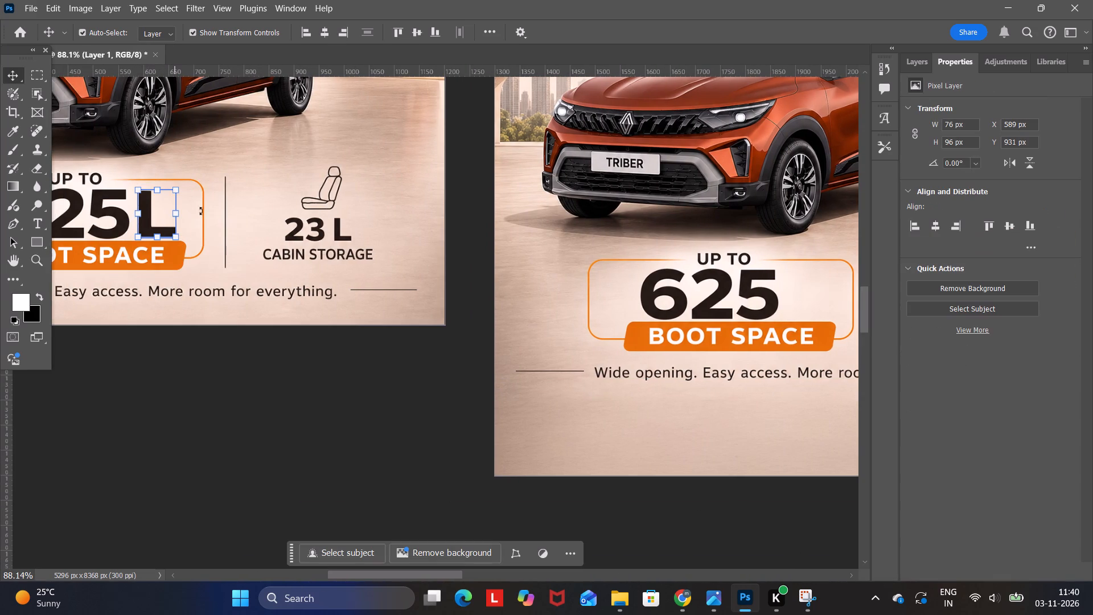
key("ctrl+c")
left_click(618, 261)
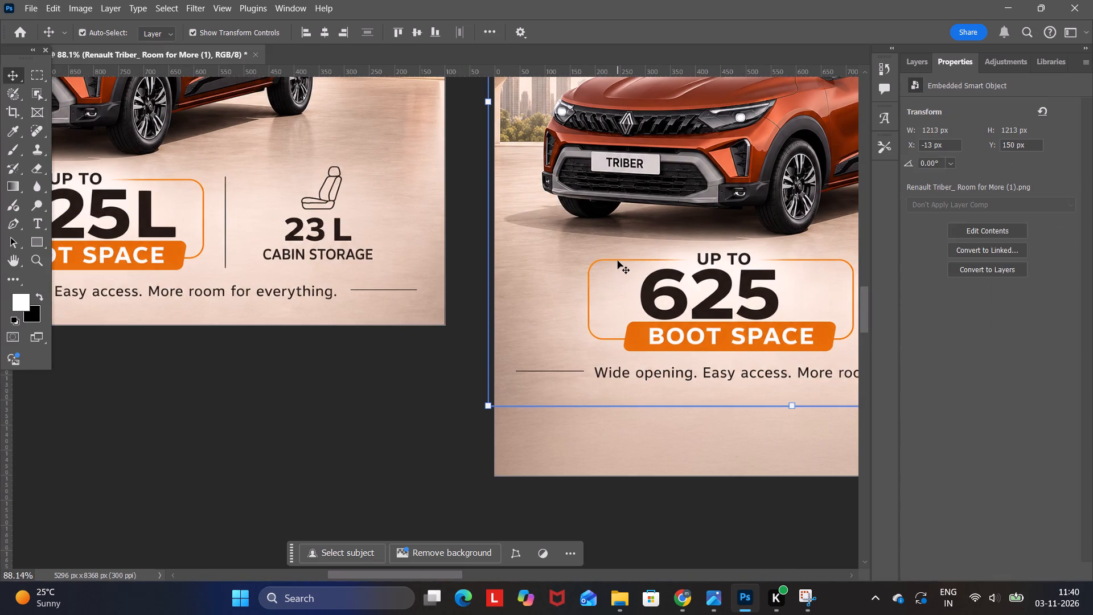
key("ctrl+v")
left_click(664, 274)
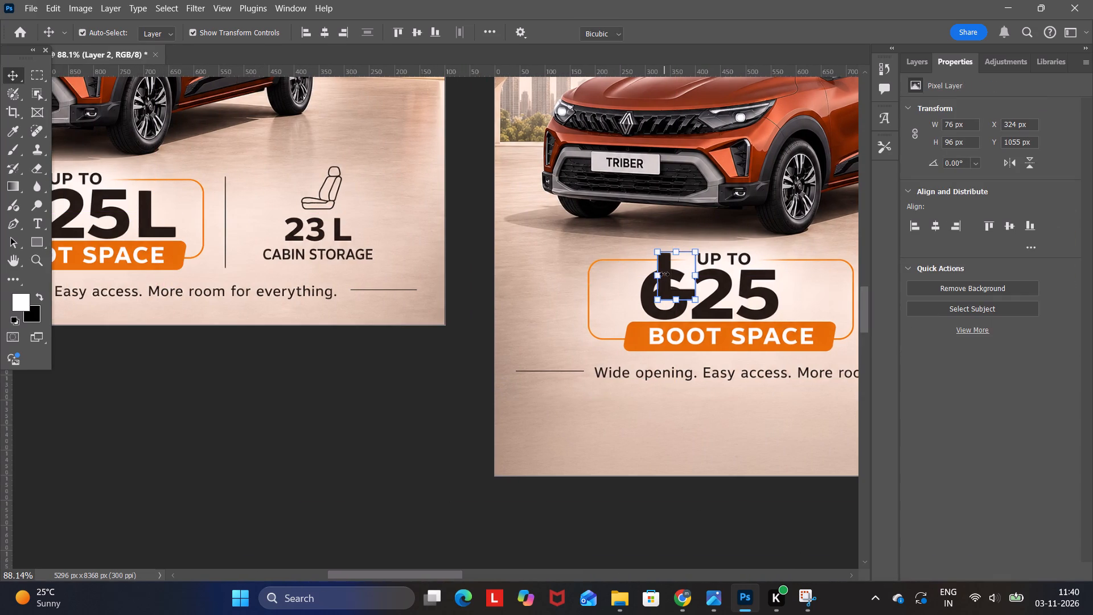
left_click_drag(668, 277, 722, 290)
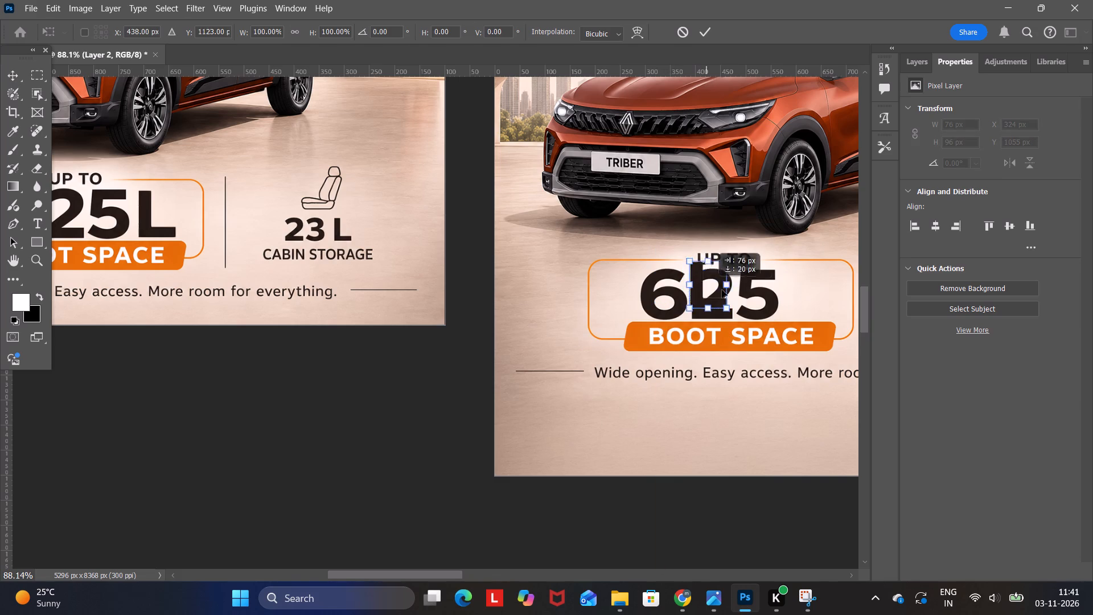
left_click_drag(722, 290, 795, 292)
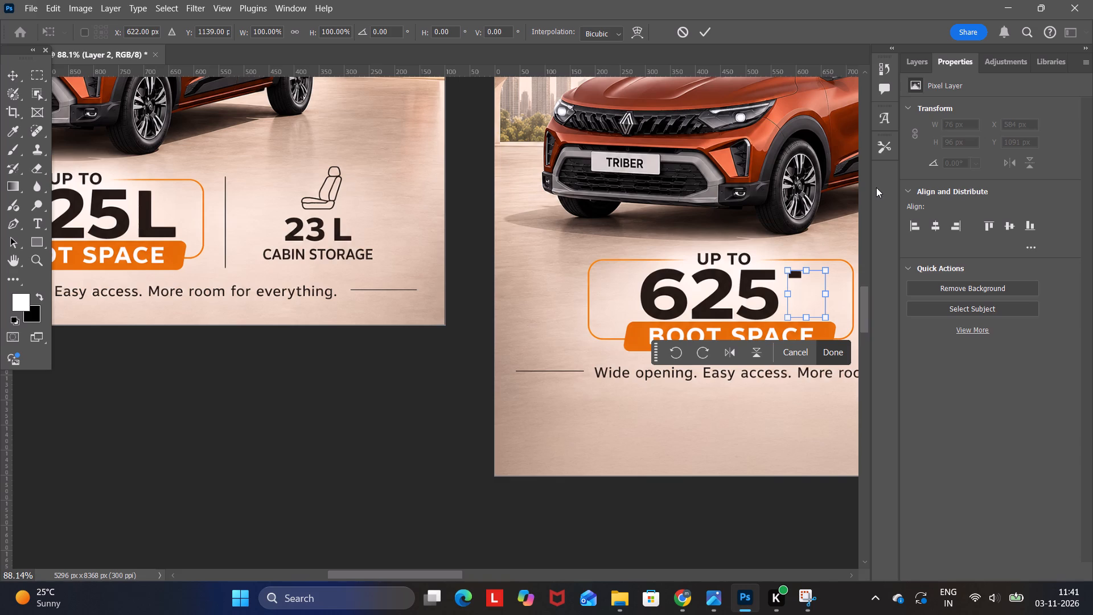
Place the pasted L layer above the remove 3 fill layer in the Triber 2 artboard.
left_click(916, 59)
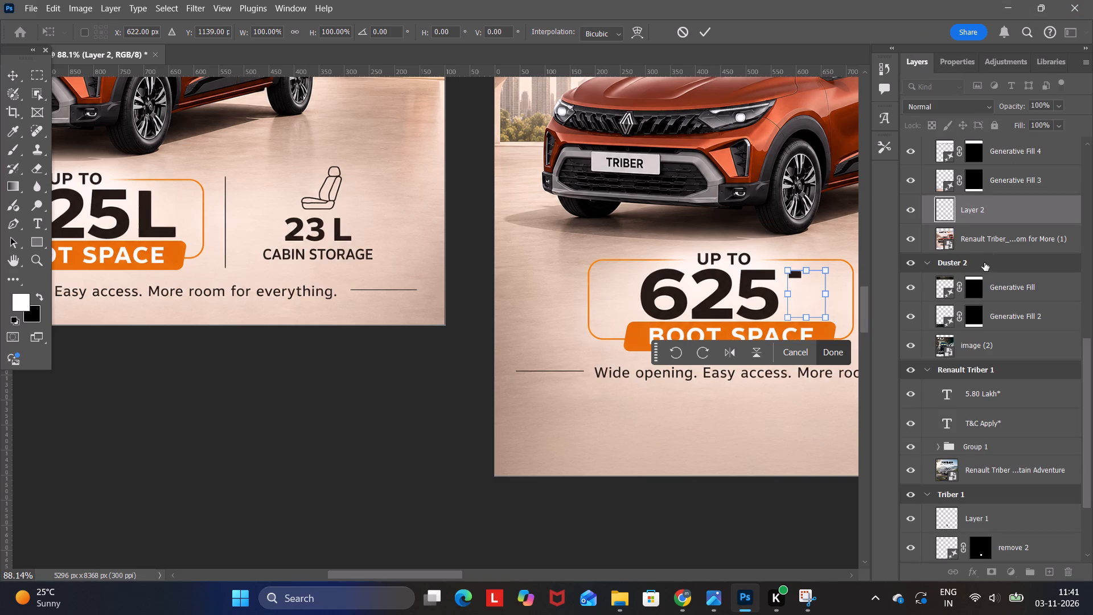
scroll(993, 219, "up", 7)
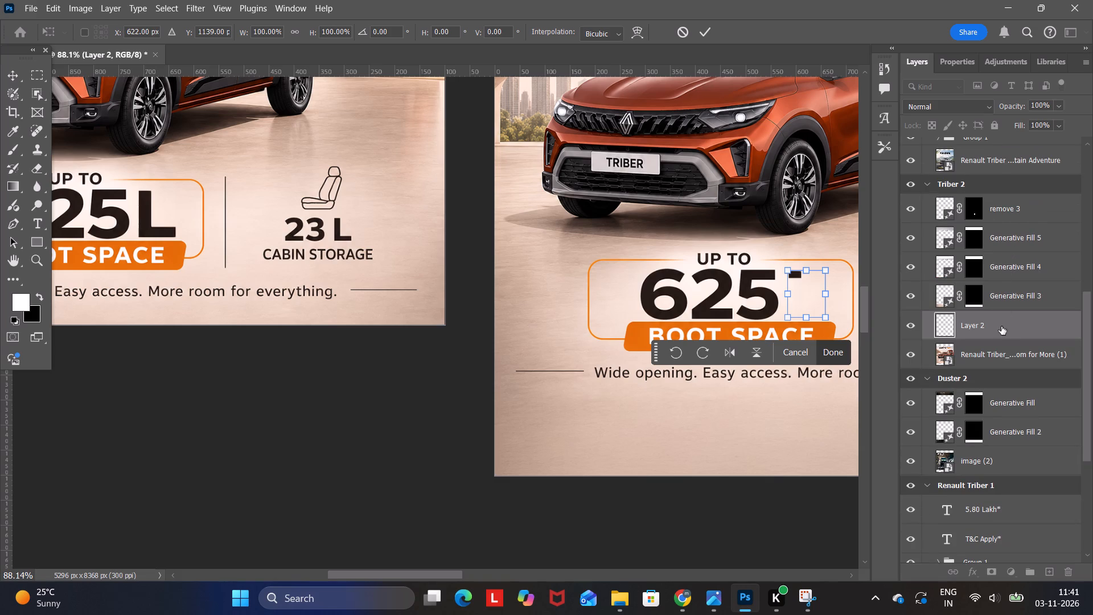
left_click_drag(998, 343, 990, 212)
left_click(732, 522)
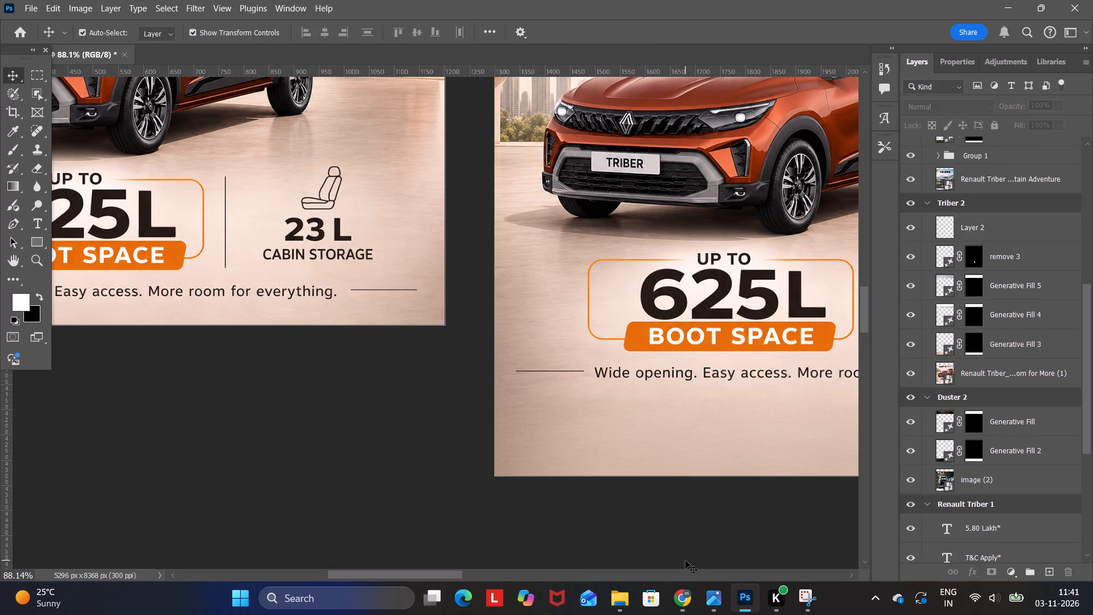
Erase the small L after 625 in the tall portrait Triber artboard with a rectangular selection and Generative Fill without a prompt.
left_click_drag(451, 572, 474, 571)
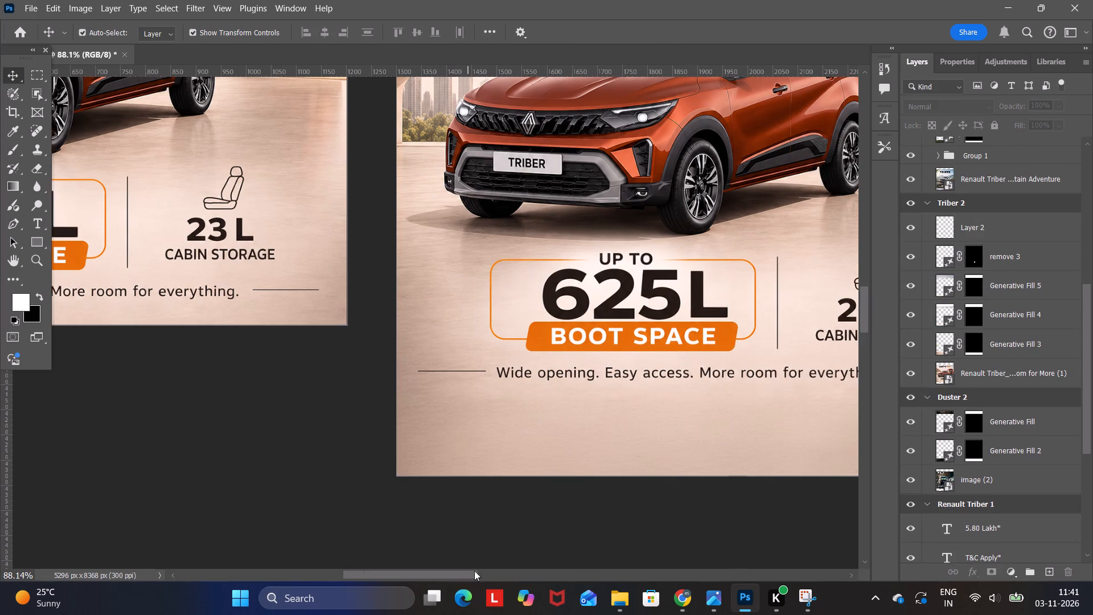
left_click_drag(474, 571, 647, 562)
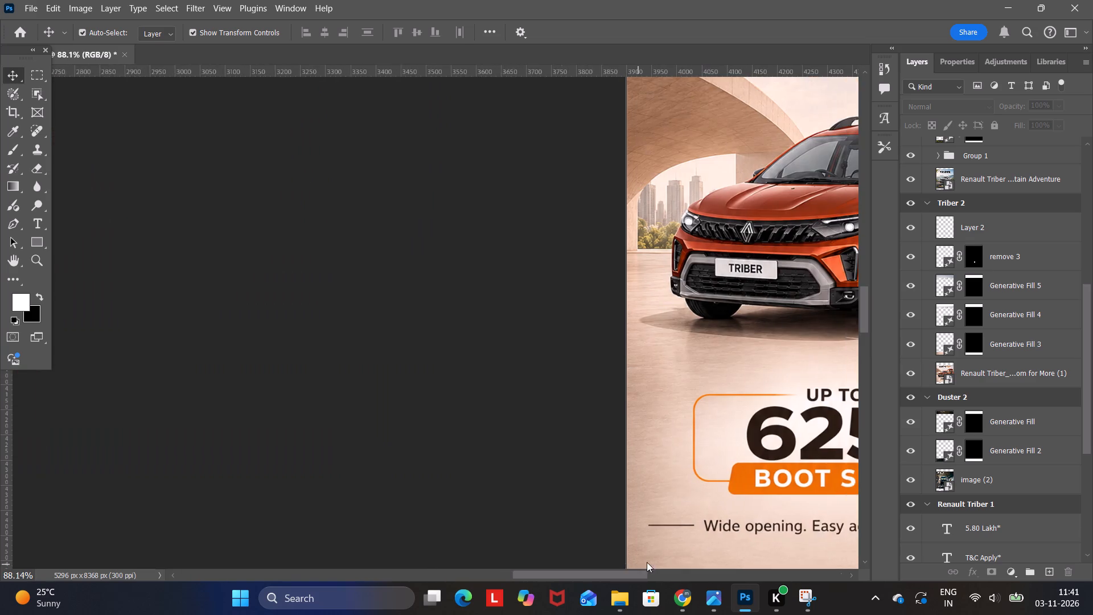
left_click_drag(647, 562, 695, 554)
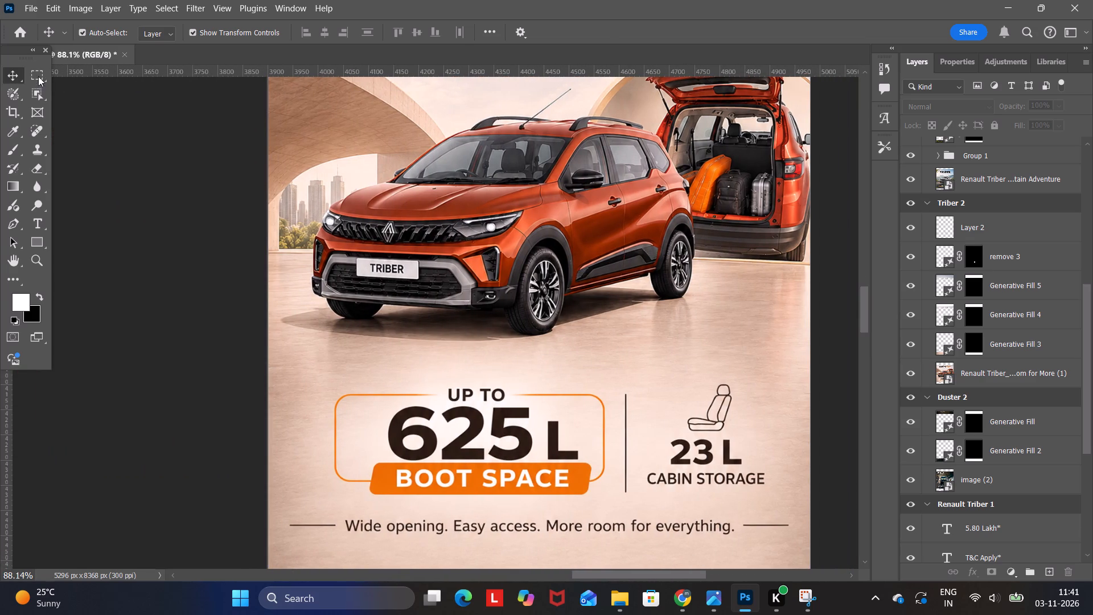
left_click(38, 76)
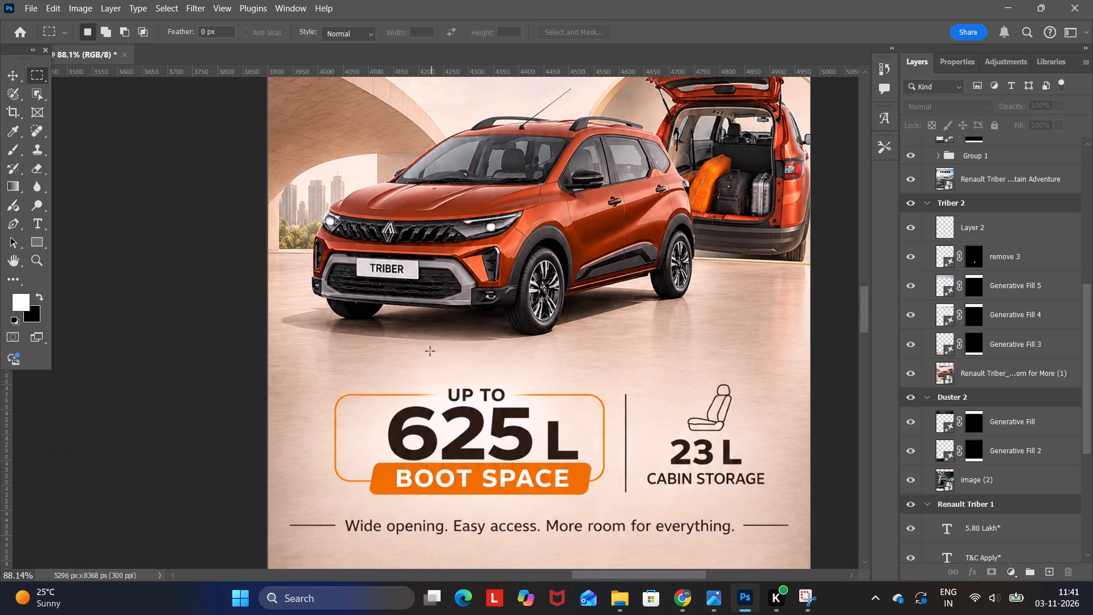
left_click_drag(541, 413, 554, 430)
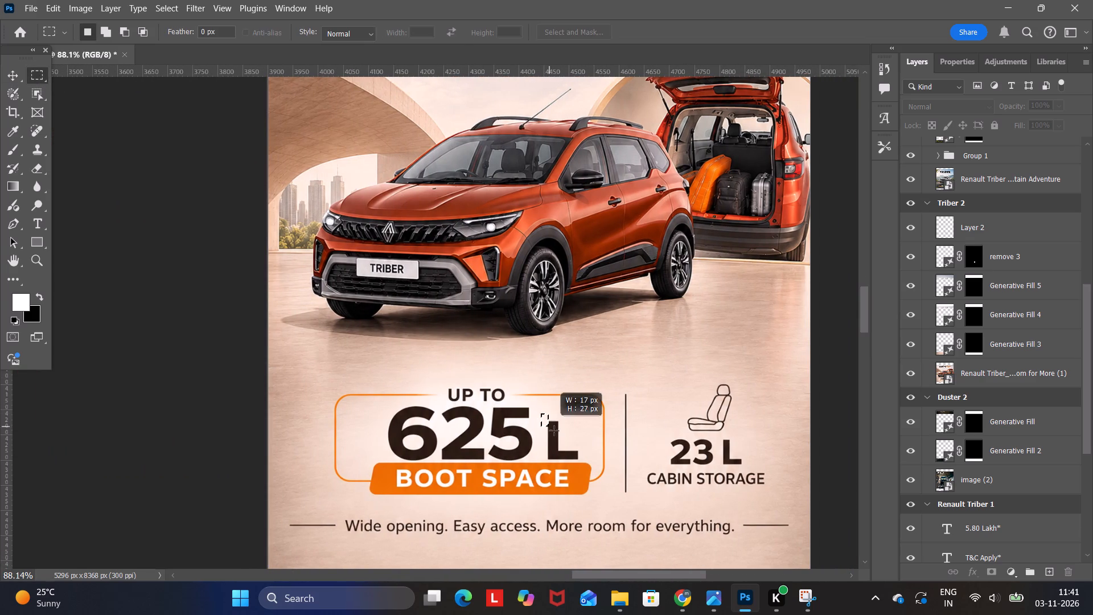
left_click_drag(554, 430, 586, 462)
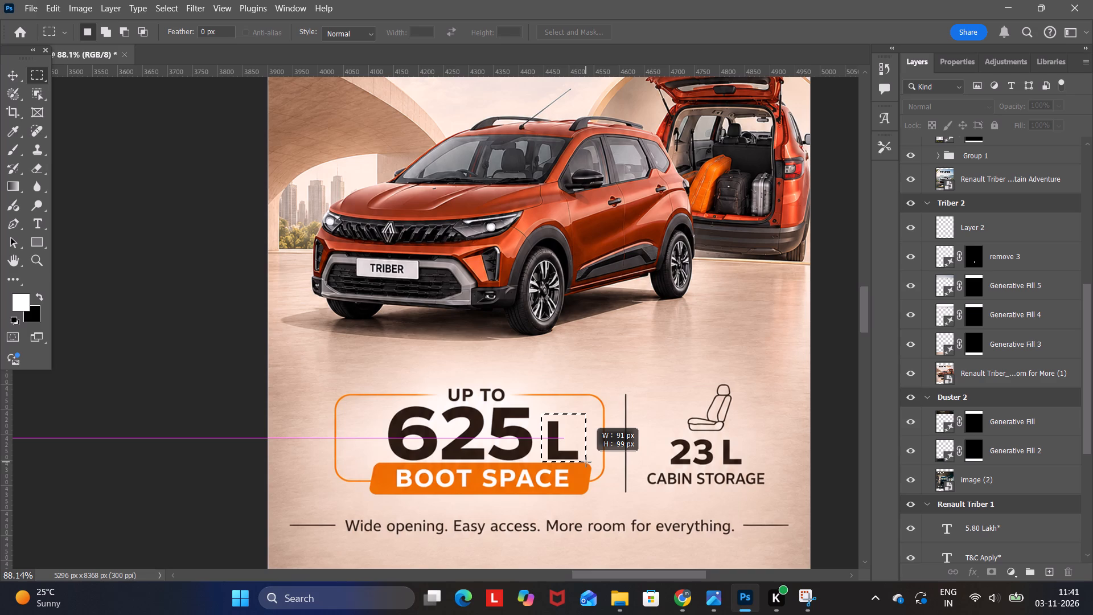
left_click_drag(586, 462, 587, 460)
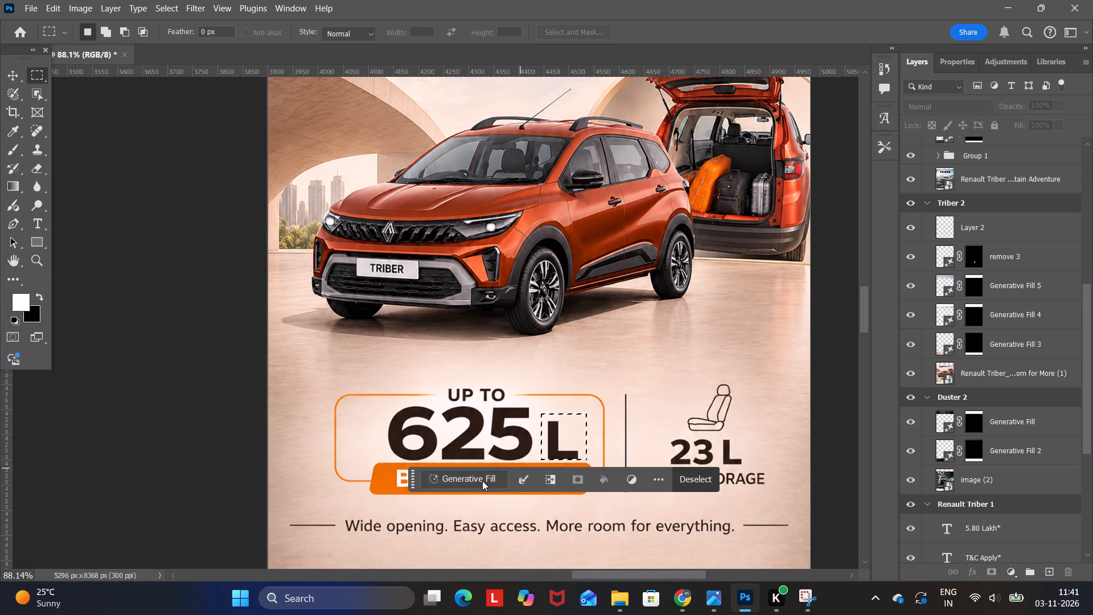
left_click(482, 481)
left_click(692, 476)
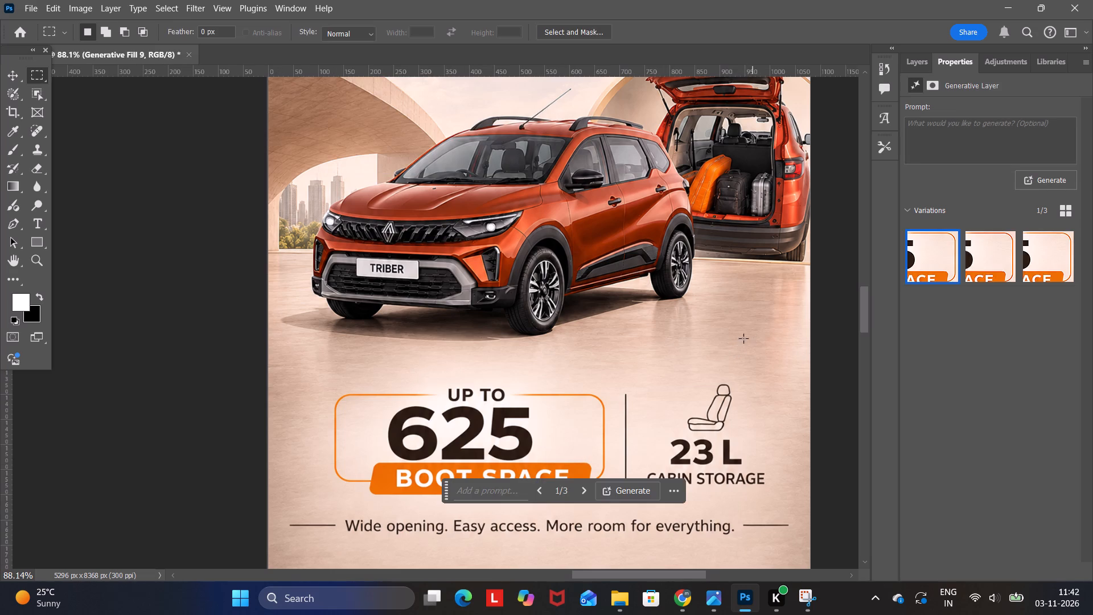
Copy the enlarged L after 625 in Triber 2 and paste it into the tall portrait Triber 4 artboard.
scroll(638, 368, "down", 7, "alt")
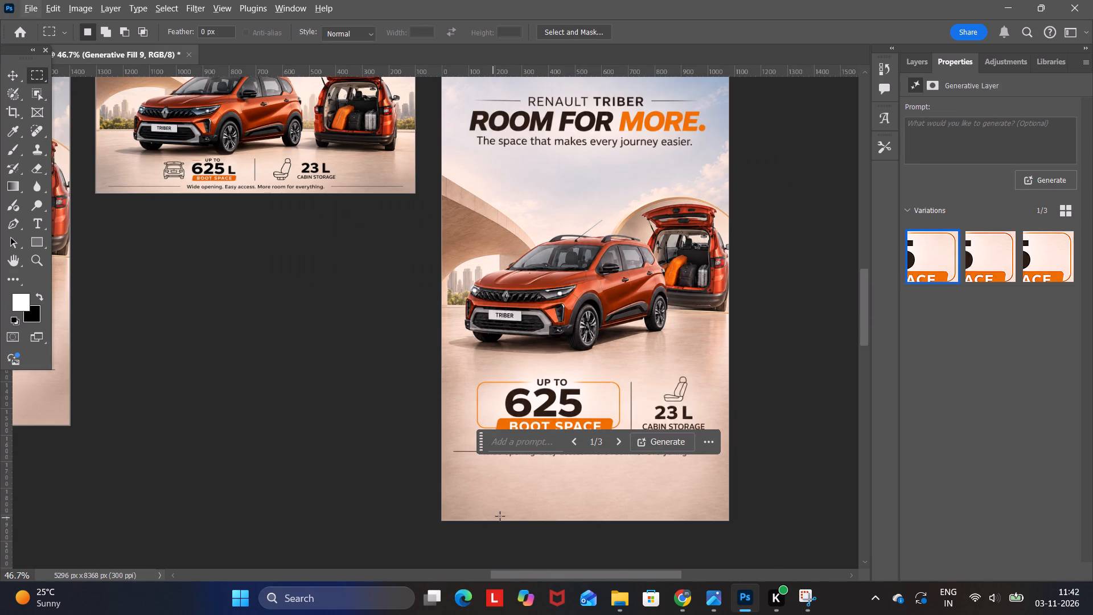
left_click_drag(517, 572, 438, 569)
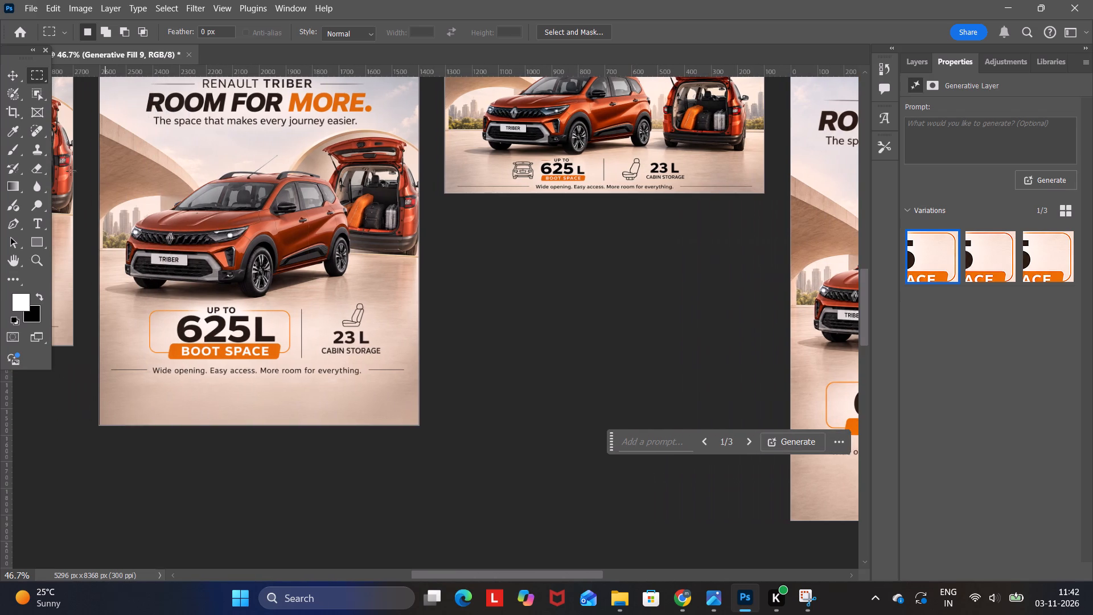
left_click(3, 70)
left_click(254, 332)
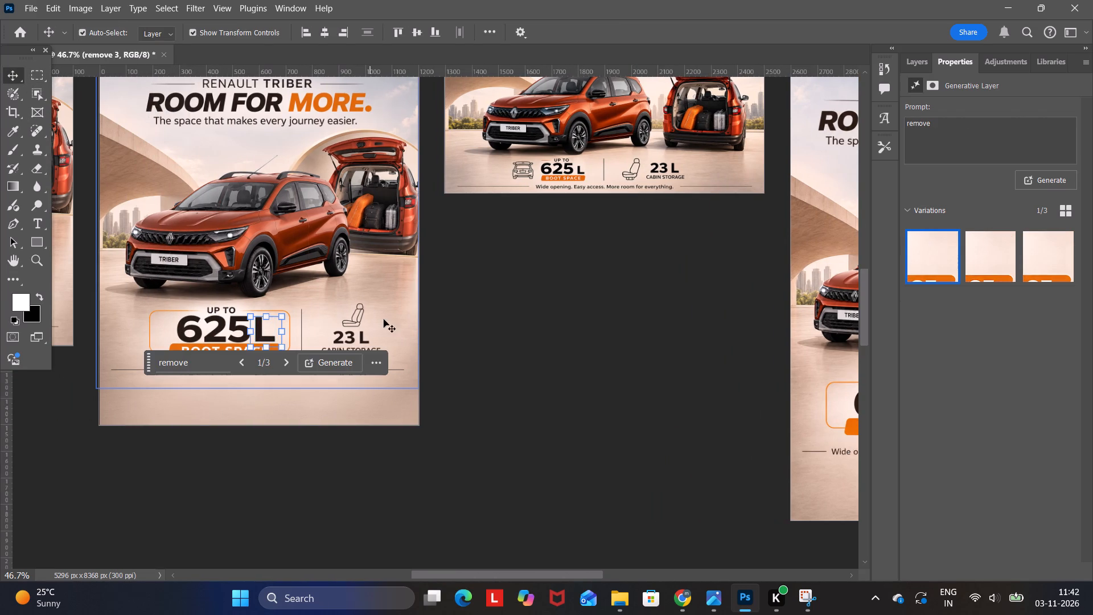
left_click(396, 317)
left_click(265, 340)
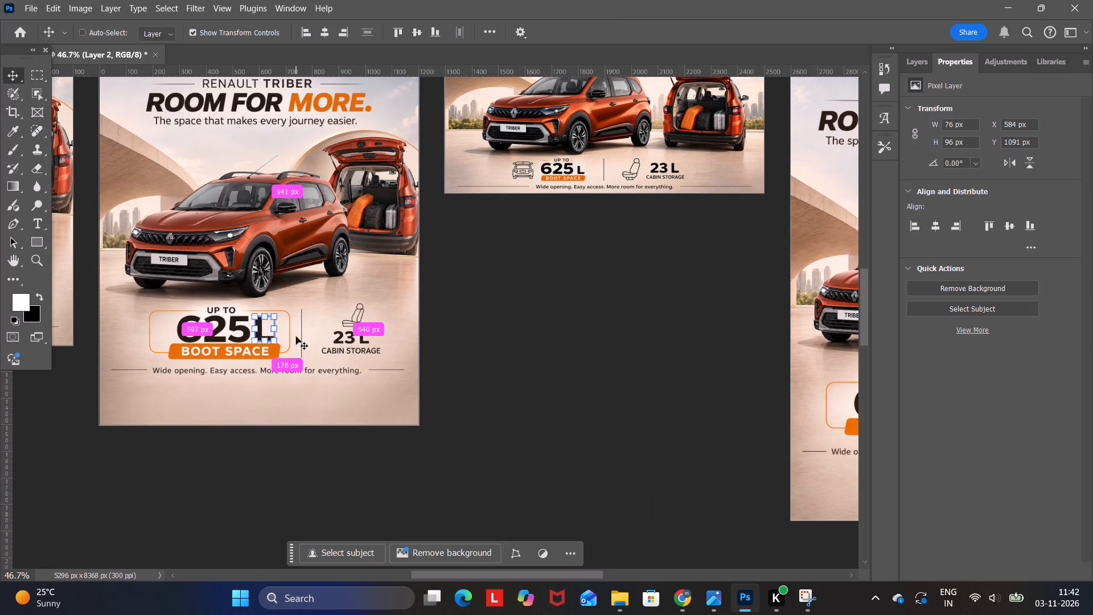
key("ctrl+c")
left_click_drag(420, 573, 446, 575)
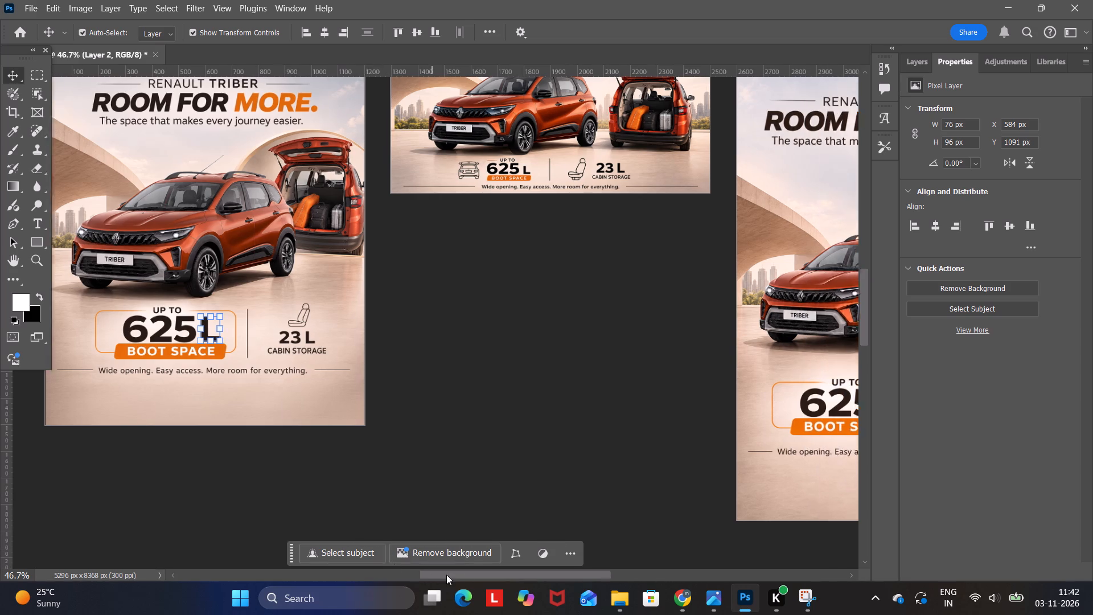
left_click_drag(446, 575, 535, 571)
left_click(480, 440)
key("ctrl+v")
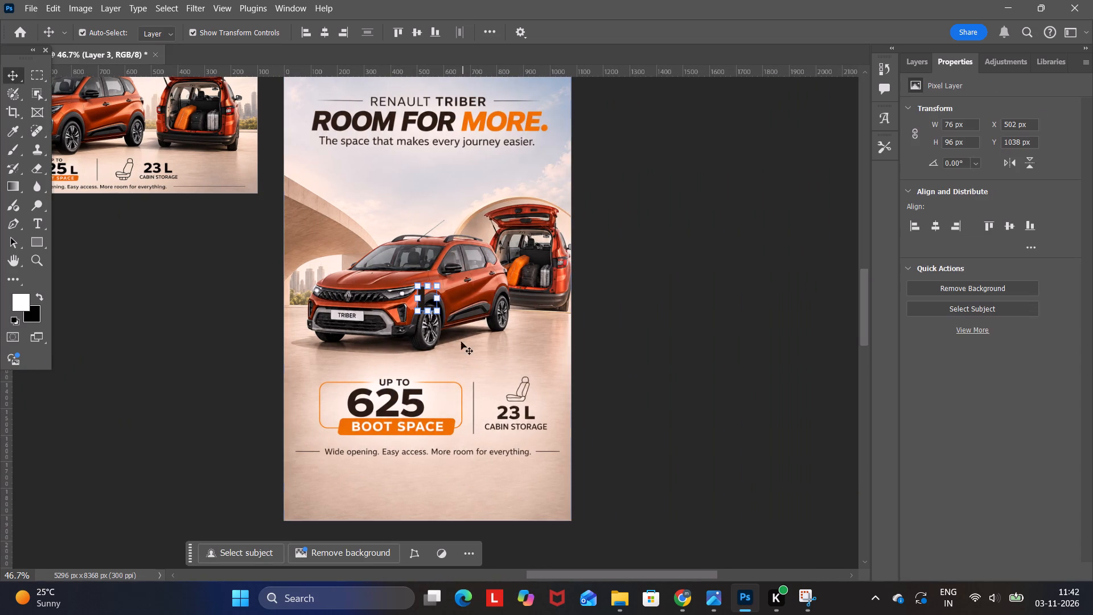
Move the pasted L in Triber 4 to just after 625, at about X 546, Y 1426 px.
key("Down")
key("Down")
key("Down")
key("Down")
key("Down")
key("Down")
key("Down")
key("Down")
key("Down")
key("Down")
key("Down")
key("Down")
key("Down")
key("Down")
key("Down")
key("Down")
key("Down")
key("Down")
key("Down")
key("Down")
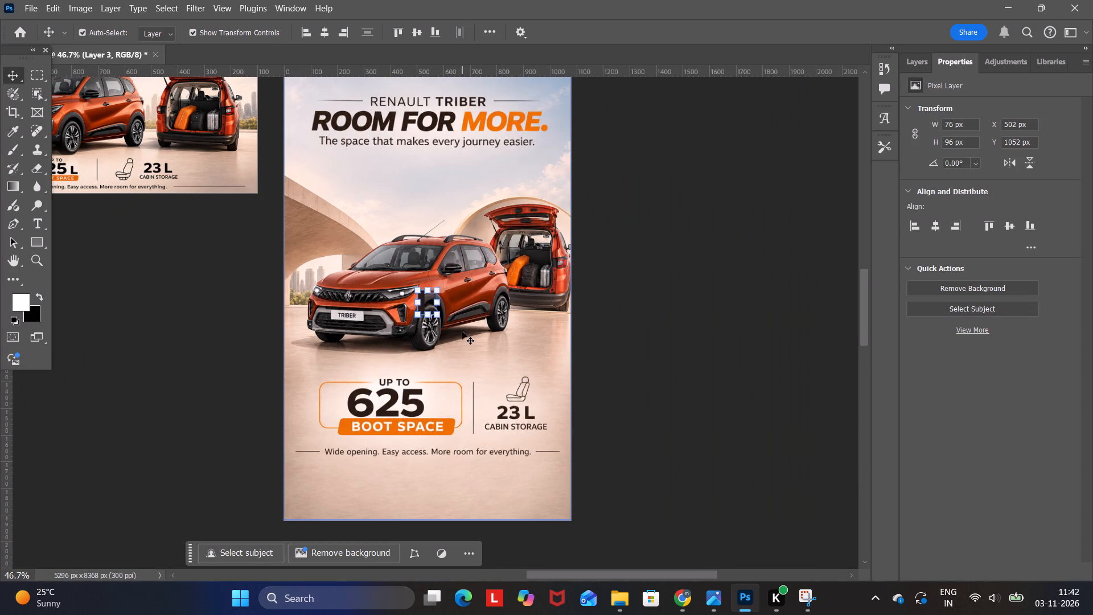
key("Down")
key("Down")
key("Down")
key("Down")
key("Down")
key("Down")
key("Down")
key("Down")
key("Down")
key("Down")
key("Down")
key("Down")
key("Down")
key("Down")
key("Down")
key("Down")
key("Down")
key("Down")
key("Down")
key("Down")
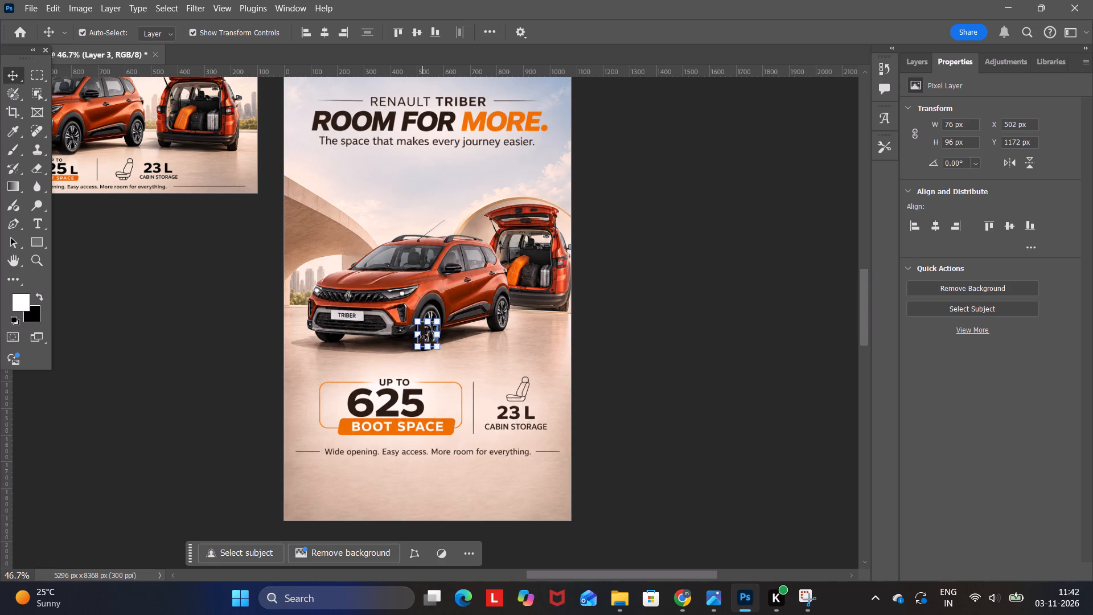
key("Down")
key("Down")
key("Down")
key("Down")
key("Down")
key("Down")
key("Down")
key("Down")
key("Down")
key("Down")
key("Down")
key("Down")
key("Down")
key("Down")
key("Down")
key("Down")
key("Down")
key("Down")
key("Down")
key("Down")
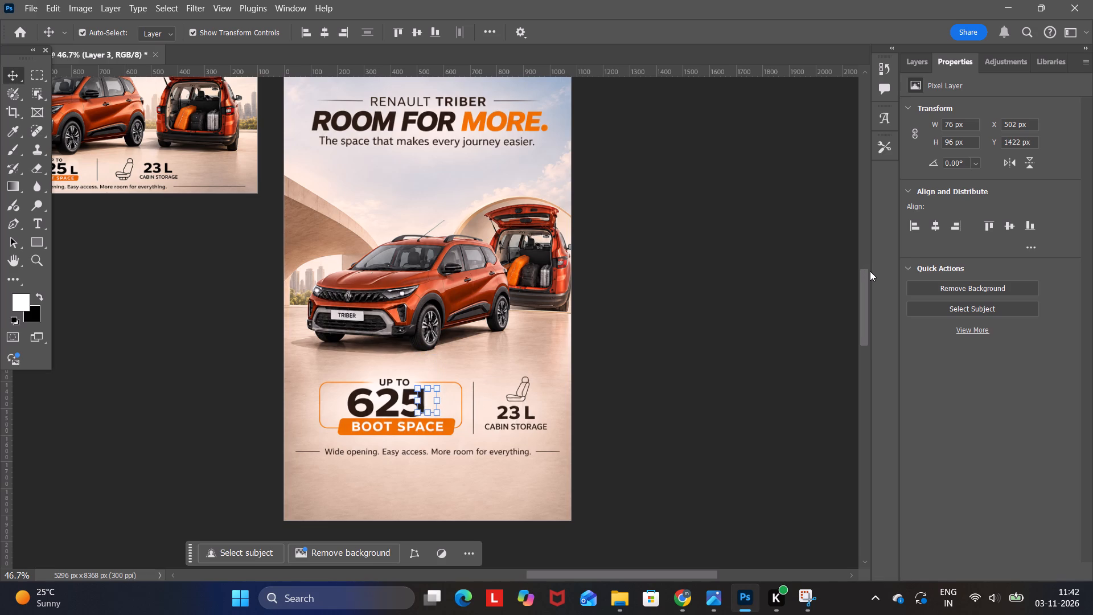
key("Right")
key("Right")
key("Right")
key("Right")
key("Right")
key("Right")
key("Right")
key("Right")
key("Right")
key("Right")
key("Right")
key("Right")
key("Right")
key("Right")
key("Right")
key("Right")
key("Right")
key("Right")
key("Right")
key("Right")
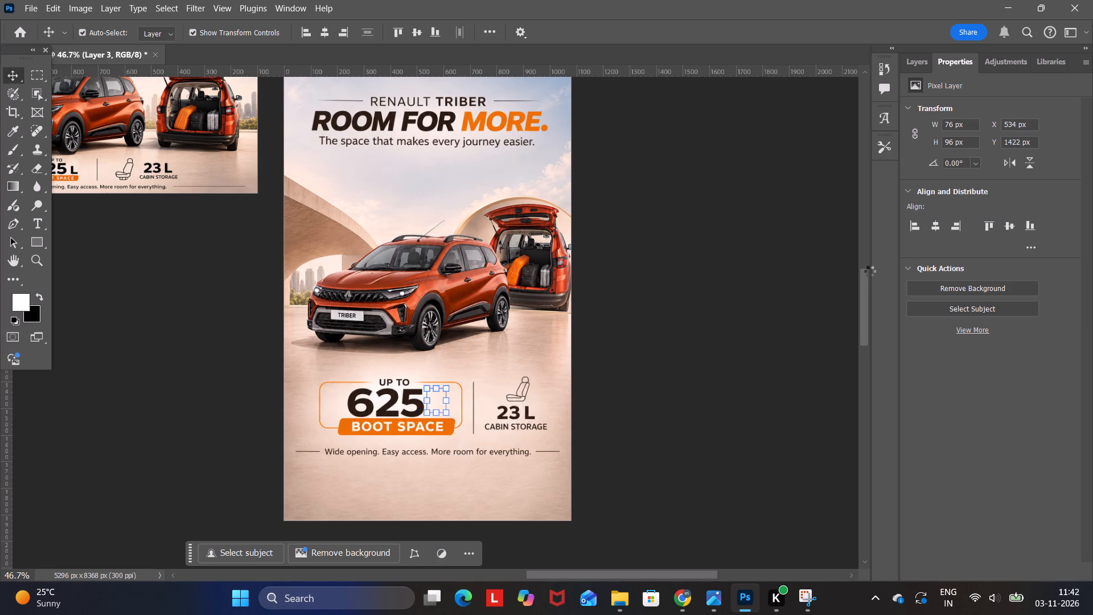
key("Right")
key("Down")
key("Down")
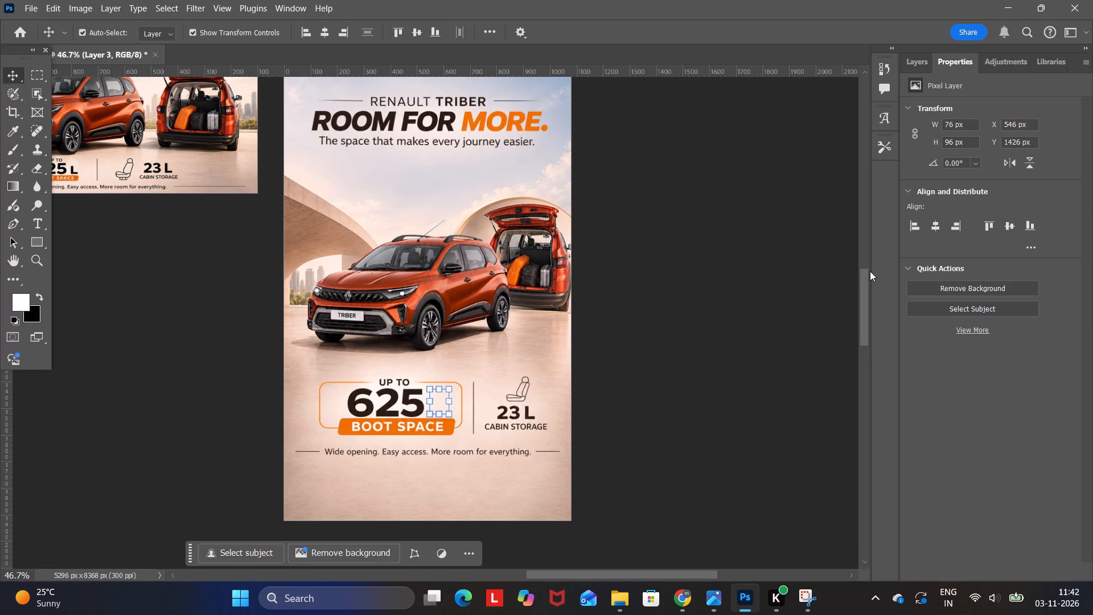
Place the pasted L layer above the Generative Fill 9 layer in the Triber 4 artboard.
left_click(915, 61)
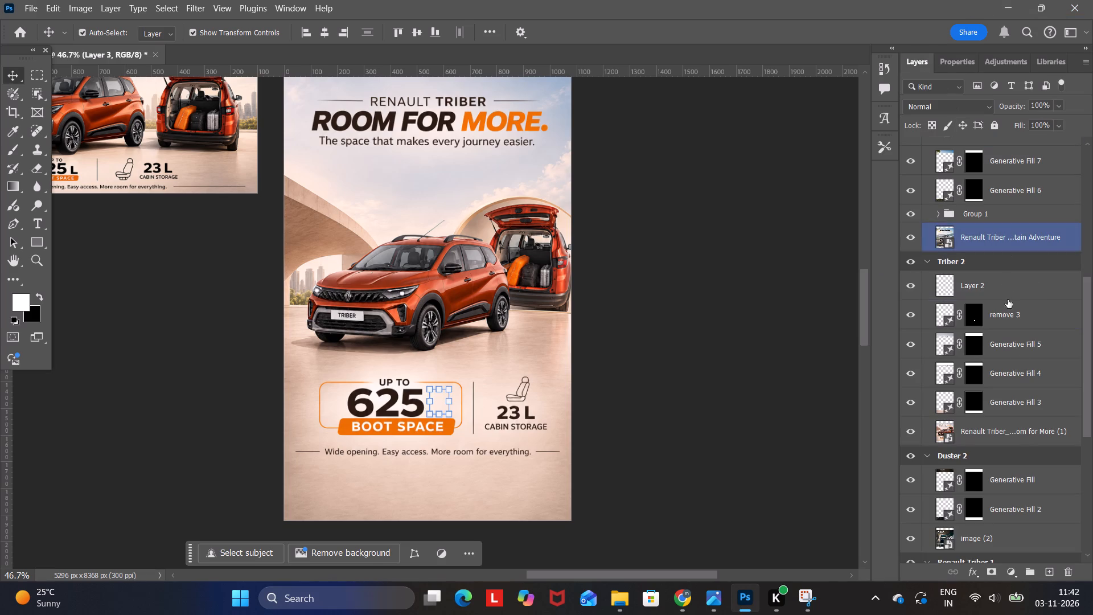
scroll(965, 409, "down", 15)
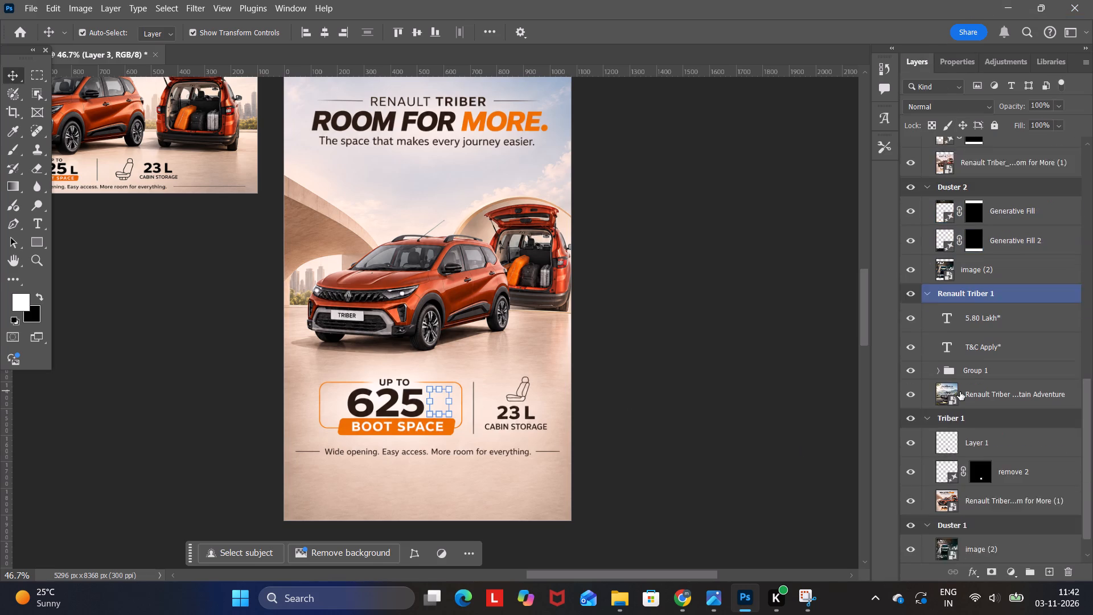
scroll(960, 392, "down", 2)
scroll(910, 403, "up", 3)
scroll(915, 402, "down", 11)
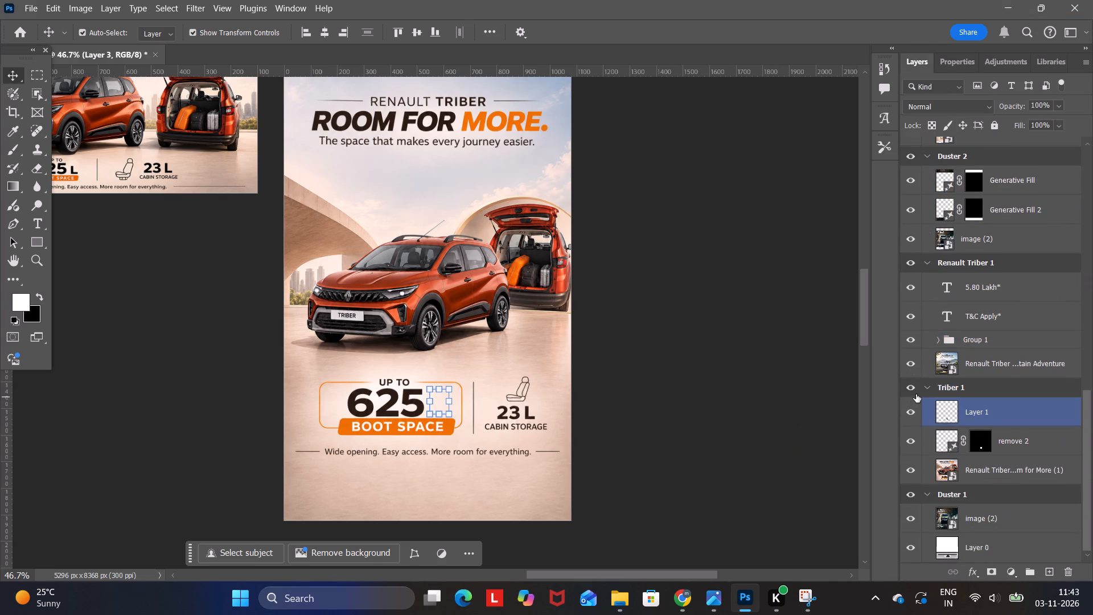
scroll(916, 394, "down", 9)
scroll(926, 395, "up", 6)
scroll(881, 349, "up", 5)
scroll(946, 351, "up", 20)
scroll(946, 351, "up", 3)
left_click_drag(988, 218, 989, 180)
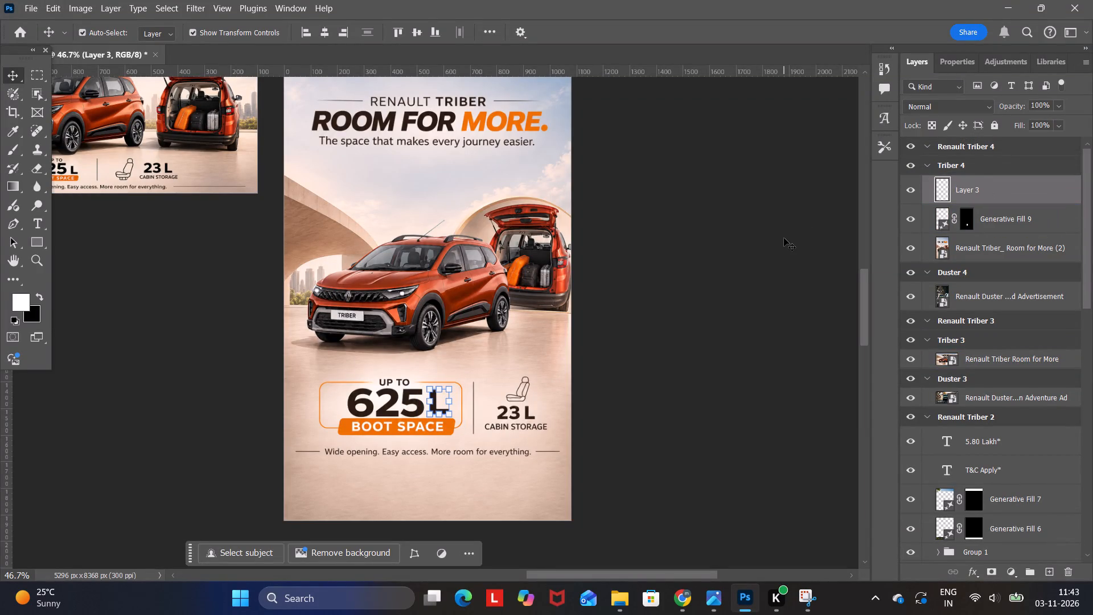
left_click(767, 237)
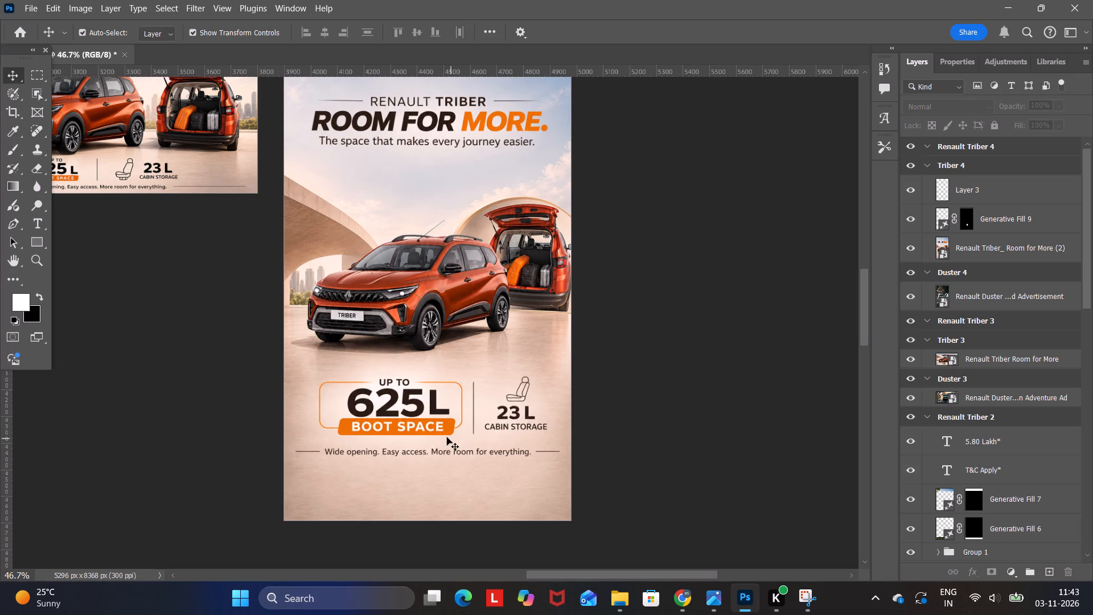
Nudge the enlarged L after 625 slightly downward in Triber 4 and deselect it.
left_click(435, 411)
key("Down")
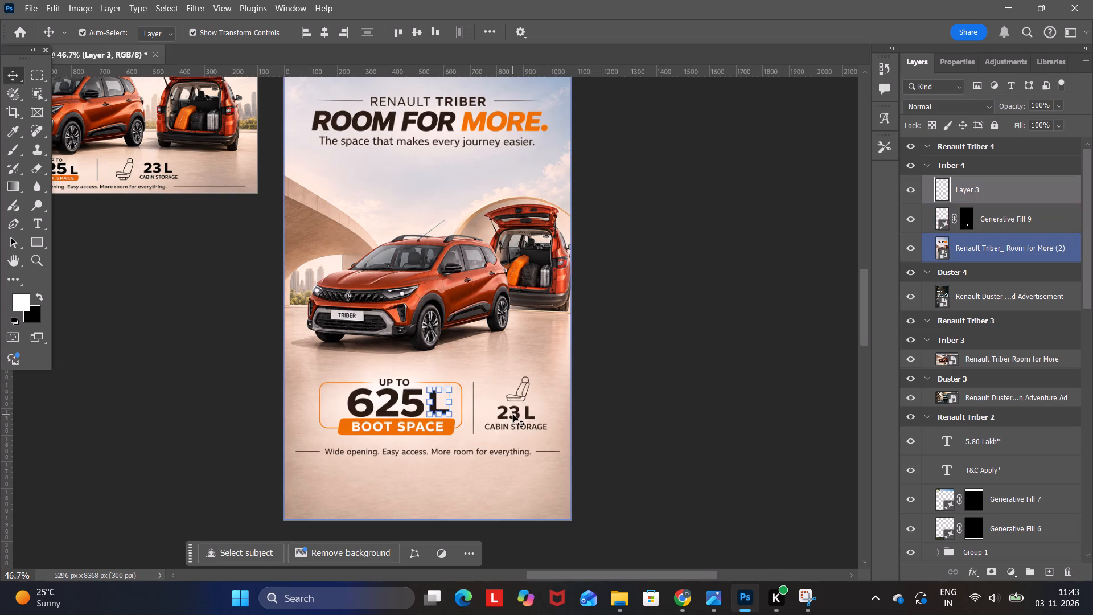
key("Down")
left_click(631, 370)
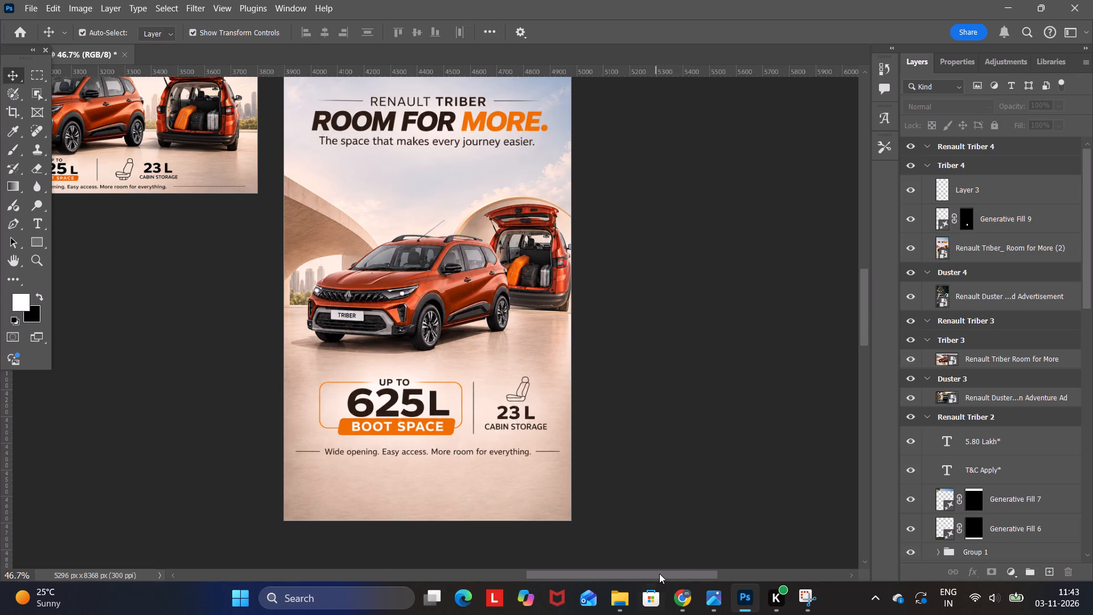
Erase the small L after 625 in the landscape Triber 3 artboard with a rectangular selection and Generative Fill without a prompt.
left_click_drag(659, 573, 560, 575)
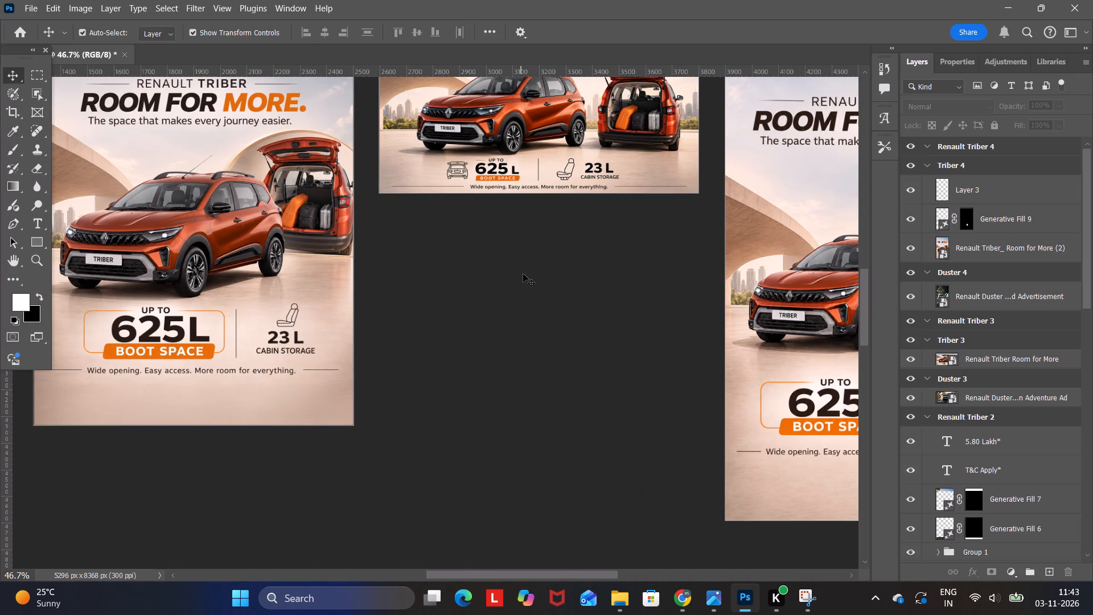
scroll(523, 274, "up", 7, "alt")
scroll(517, 284, "up", 15)
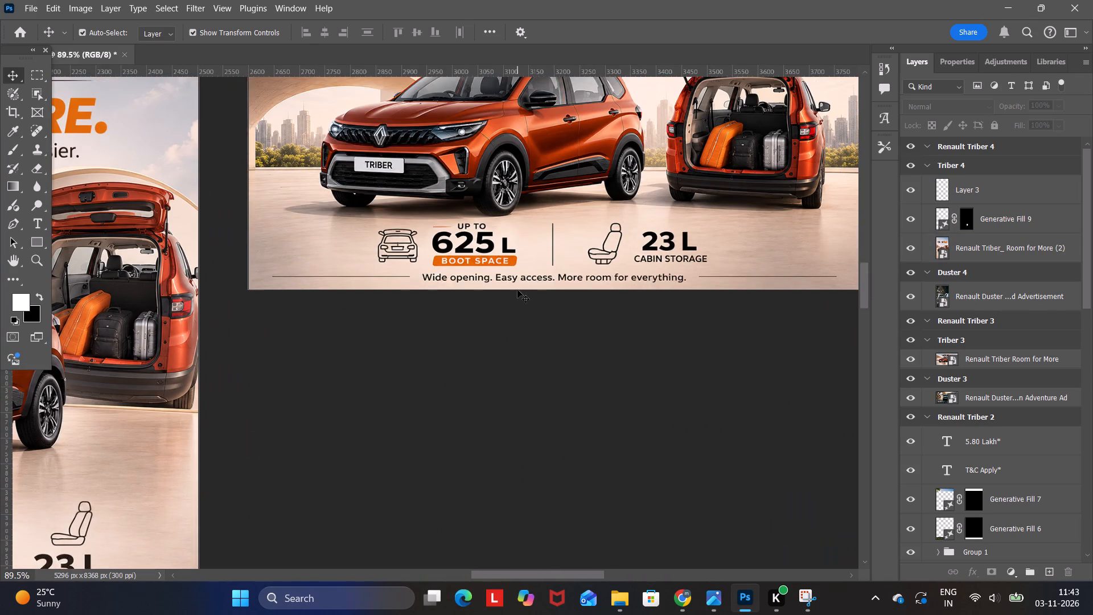
scroll(516, 292, "up", 10)
scroll(511, 318, "up", 5, "alt")
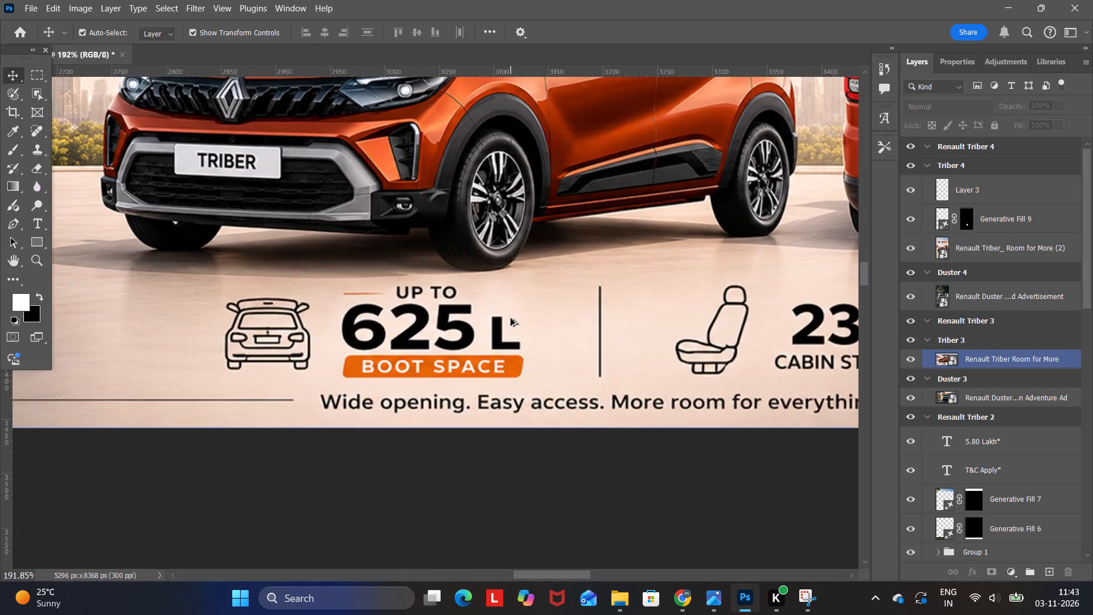
scroll(511, 318, "up", 4, "alt")
left_click(38, 75)
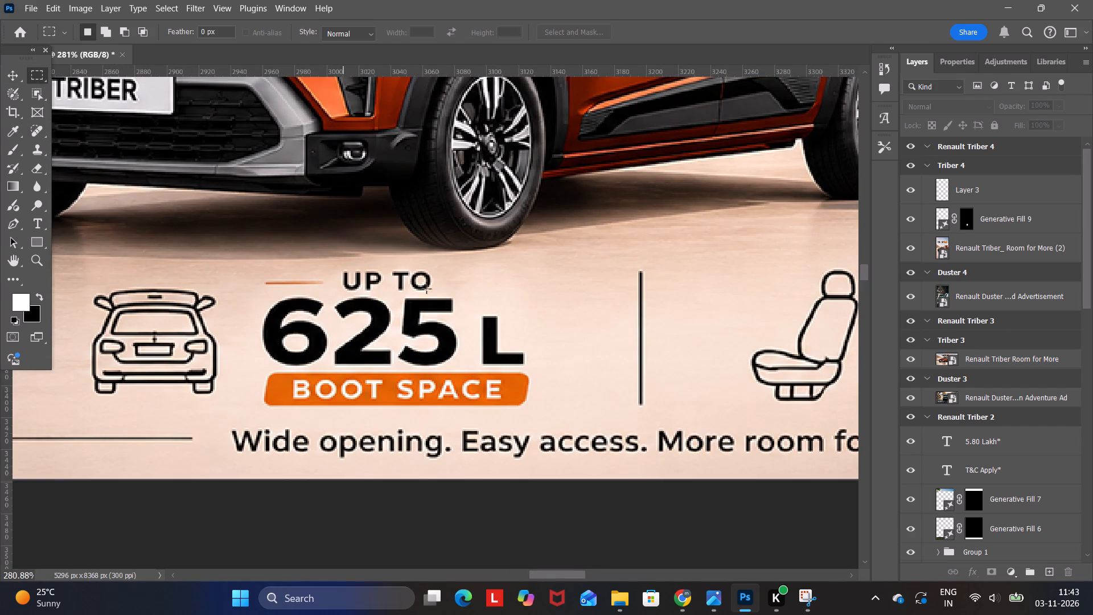
left_click_drag(471, 304, 534, 368)
left_click(398, 385)
left_click(633, 388)
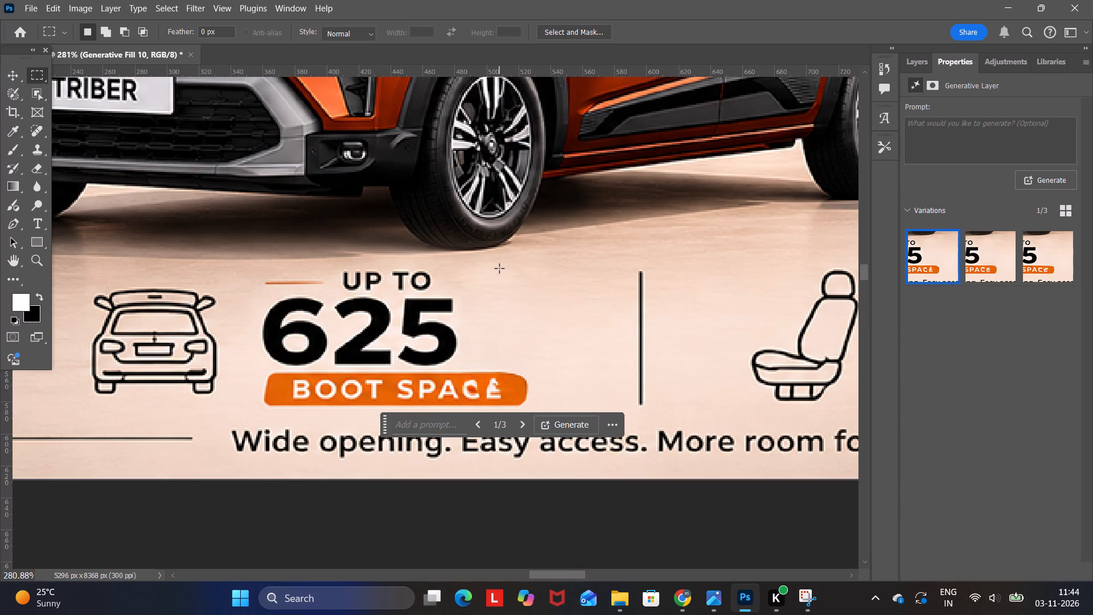
Copy the enlarged L after 625 in Triber 2 and paste it into the Triber 3 artboard.
scroll(458, 99, "down", 8)
scroll(457, 109, "down", 9, "alt")
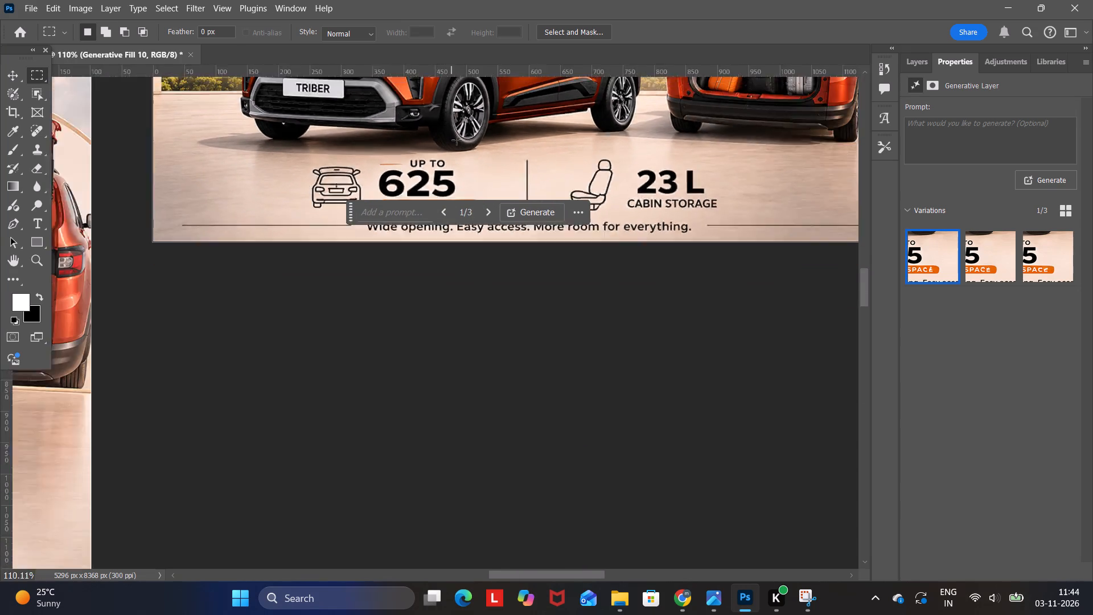
left_click_drag(491, 576, 392, 577)
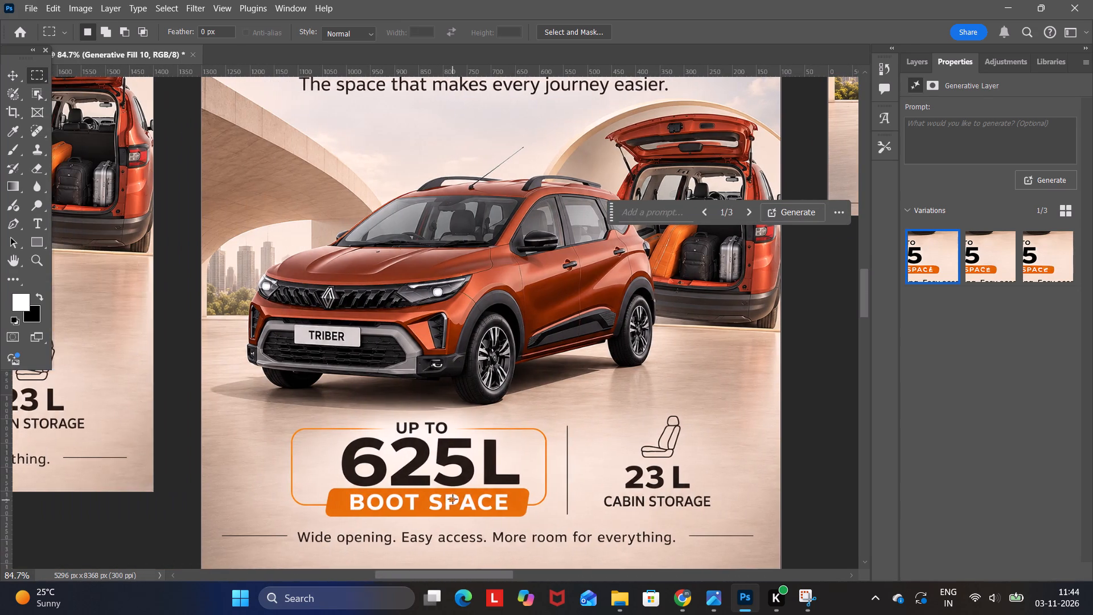
left_click(6, 72)
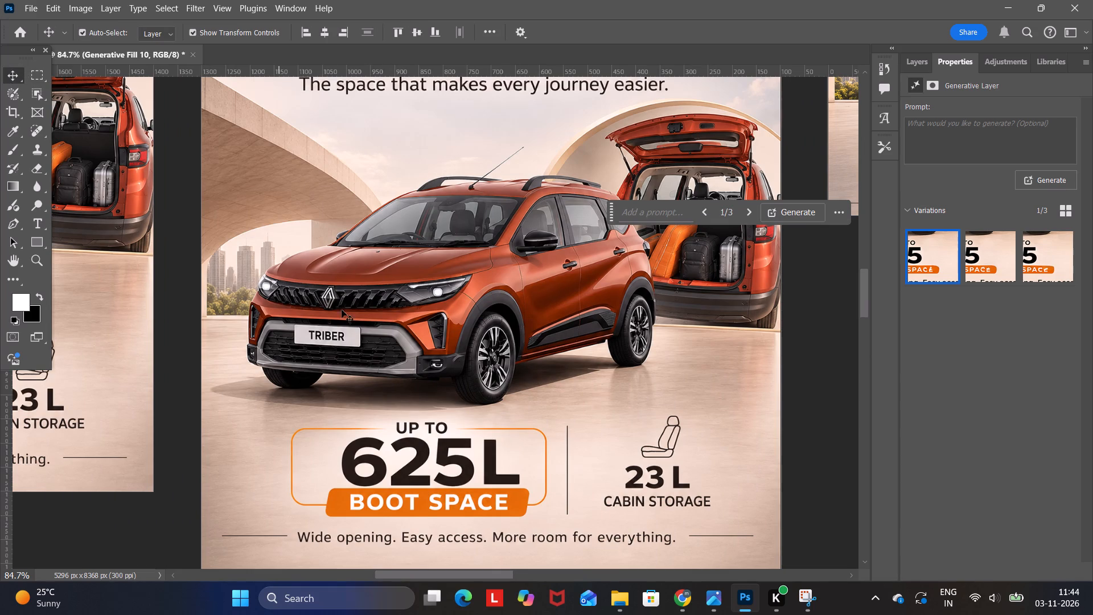
left_click(494, 457)
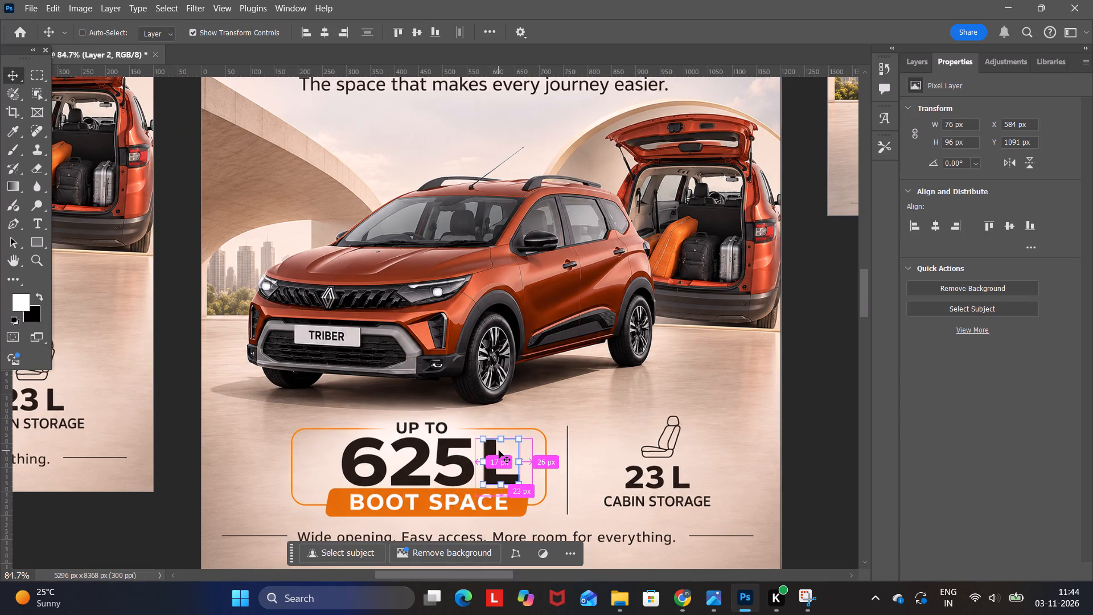
key("ctrl+c")
left_click_drag(490, 576, 606, 546)
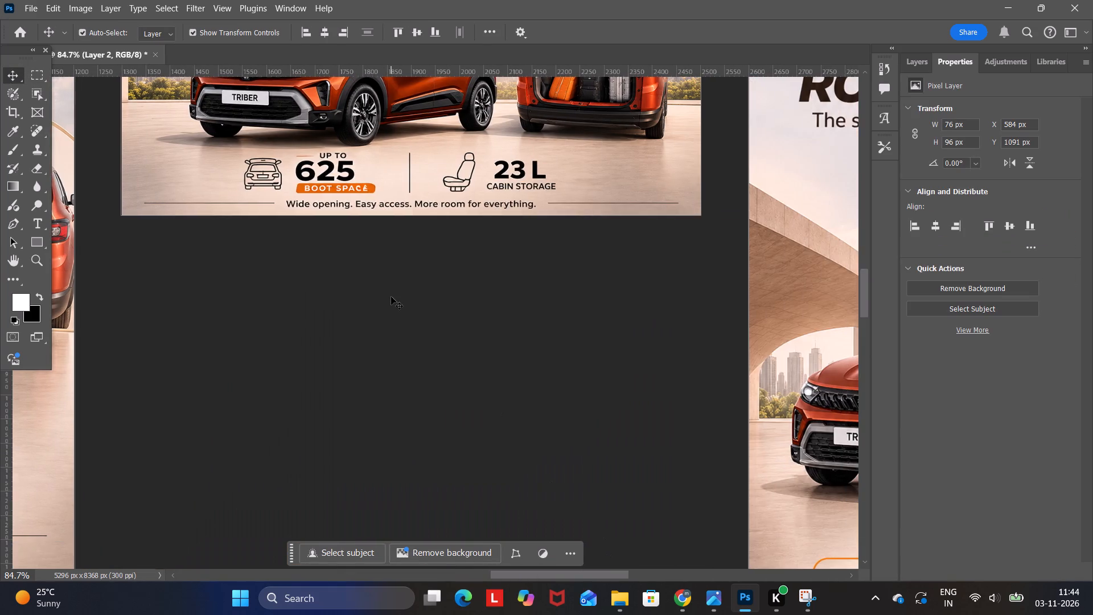
scroll(391, 297, "up", 9)
scroll(429, 298, "up", 12, "alt")
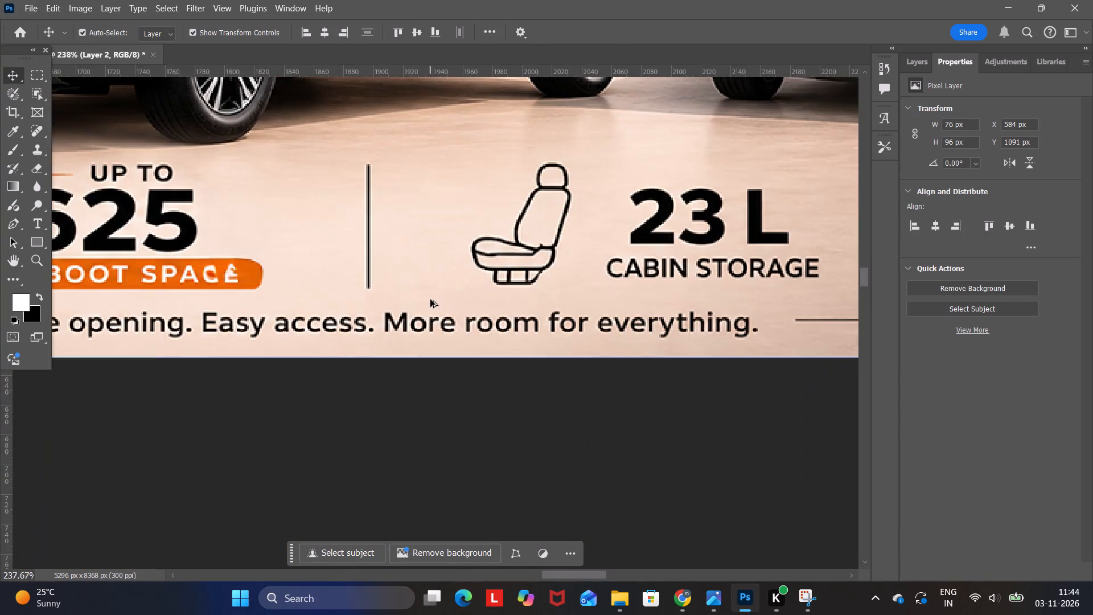
left_click(363, 286)
key("ctrl+v")
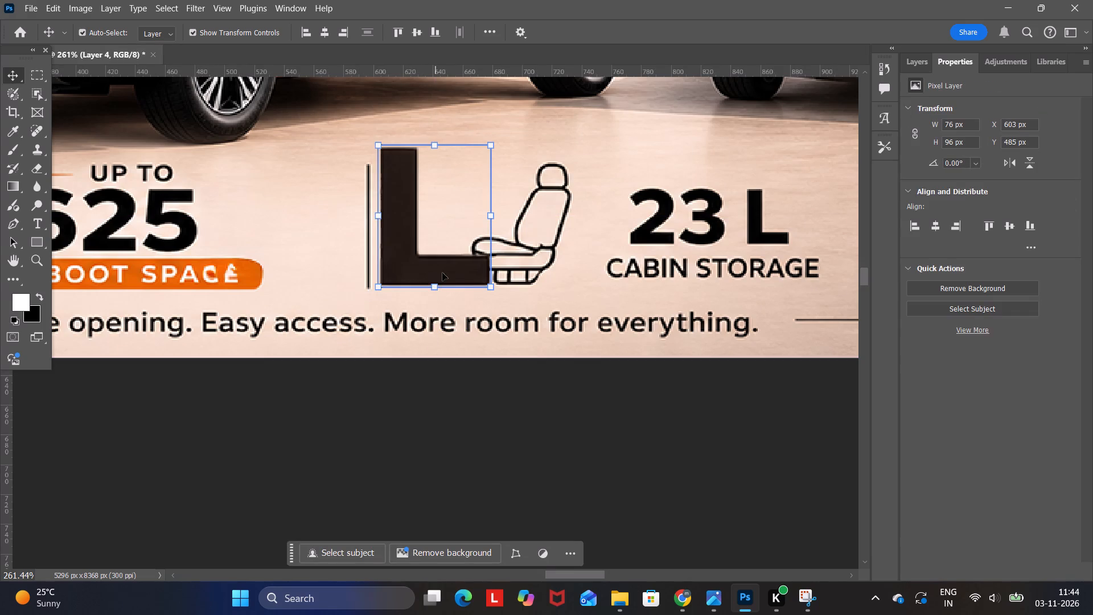
Scale the pasted L in Triber 3 to about 54% and position it just after 625, centred near X 506, Y 531 px.
left_click_drag(492, 289, 424, 240, "shift")
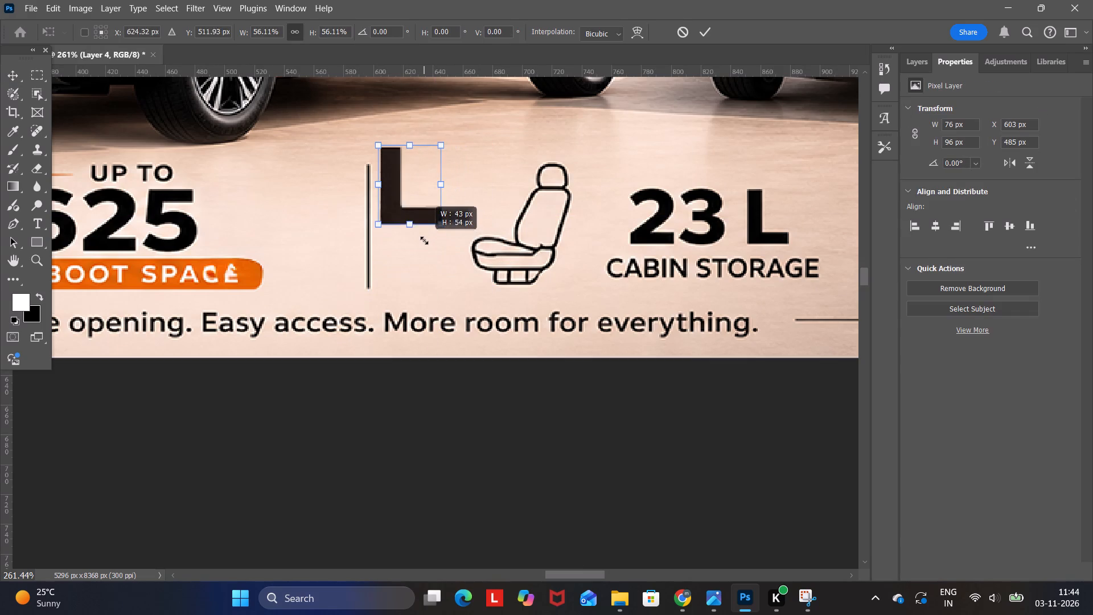
left_click_drag(424, 240, 423, 237, "shift")
left_click_drag(396, 207, 219, 237)
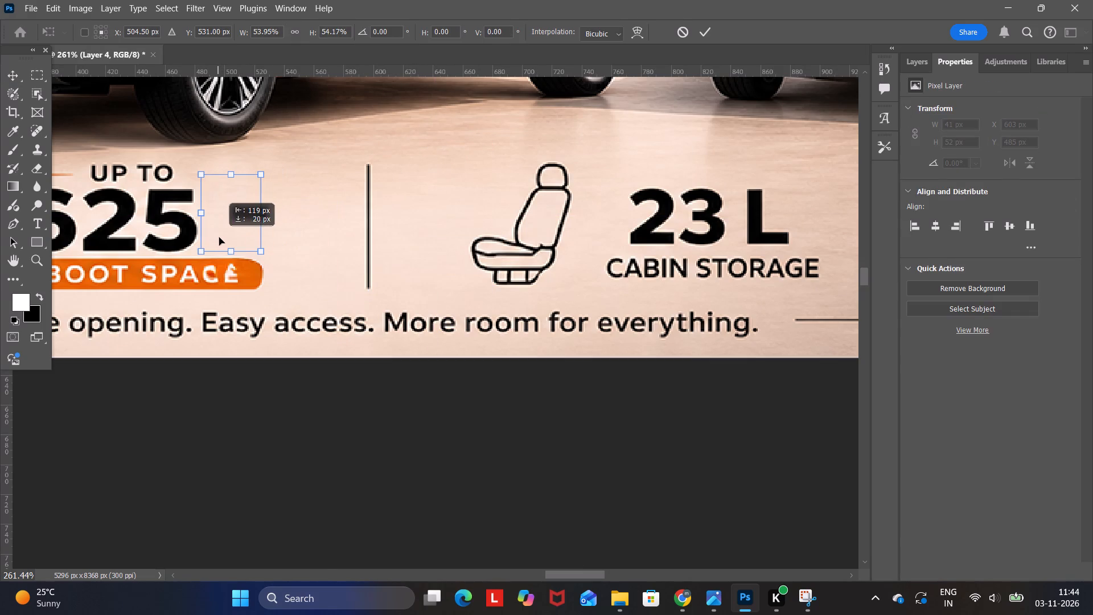
left_click_drag(219, 237, 220, 237)
Place the pasted L layer above the Generative Fill 10 layer in the Triber 3 artboard.
left_click(905, 63)
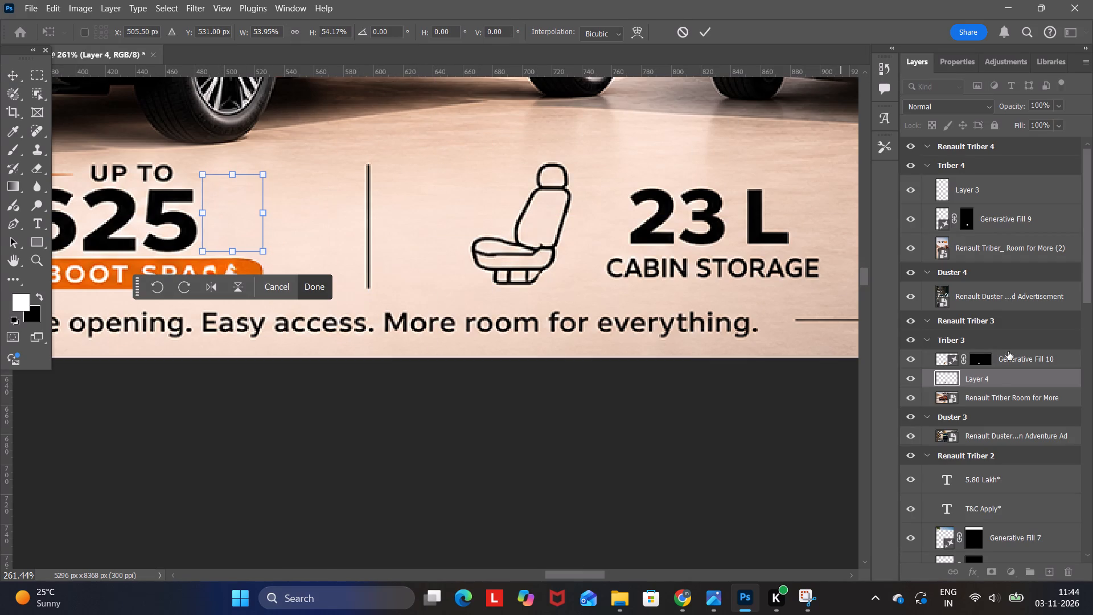
left_click_drag(997, 376, 995, 351)
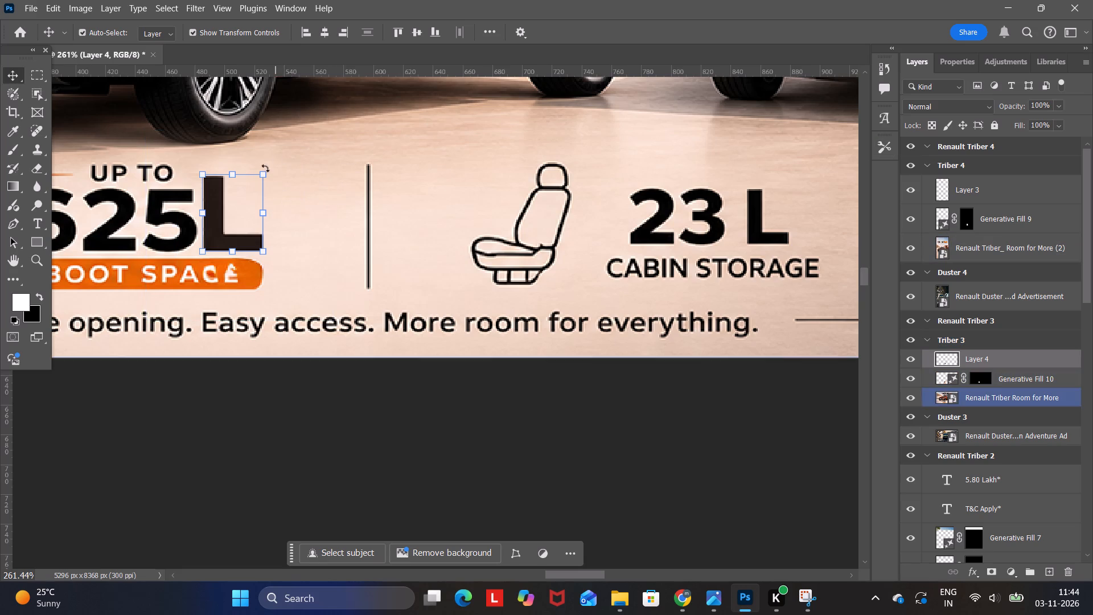
Scale the L after 625 in the Triber 3 artboard down to about 83%.
left_click_drag(264, 173, 260, 188, "shift")
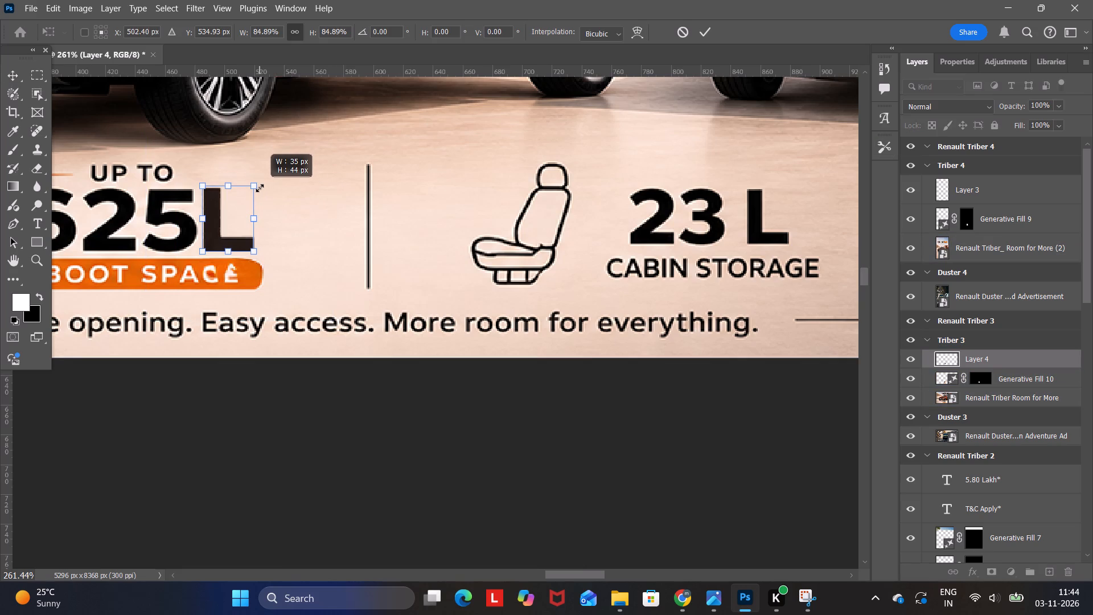
left_click_drag(260, 188, 258, 188, "shift")
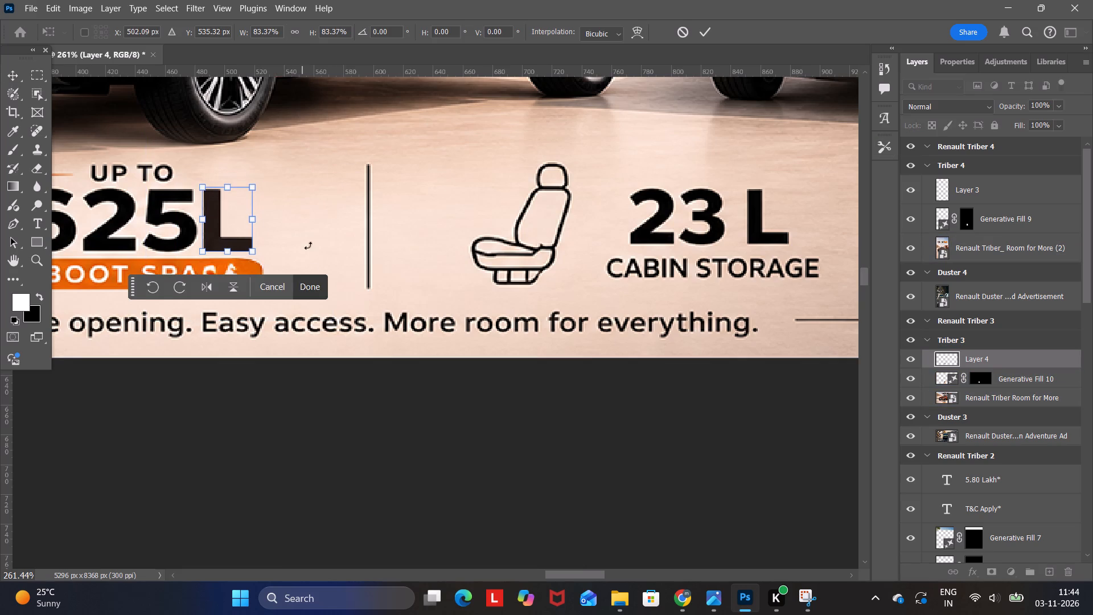
left_click(315, 289)
left_click(396, 424)
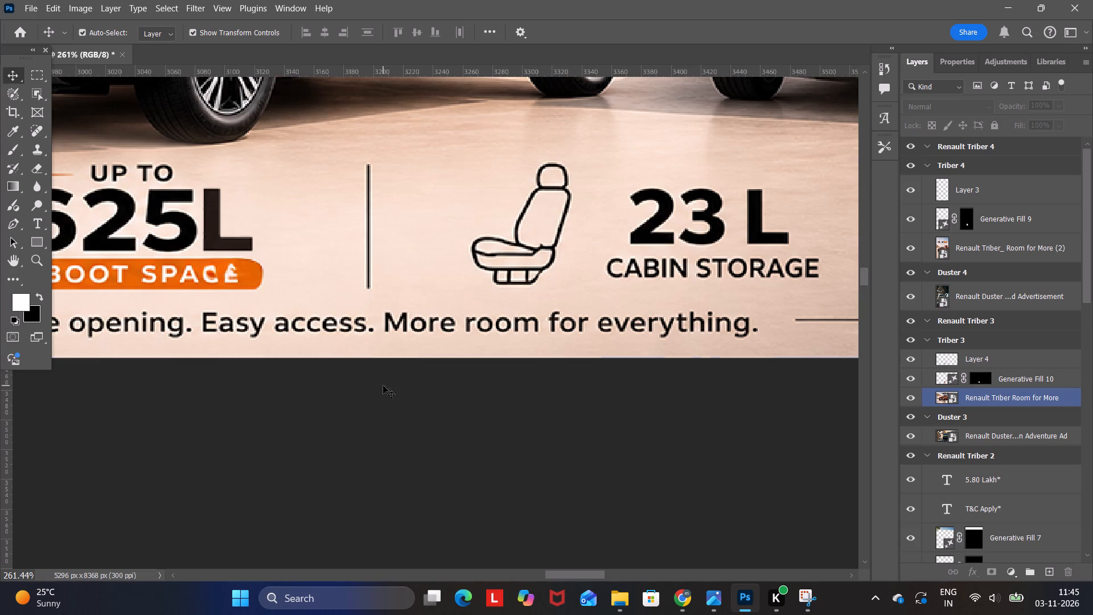
Nudge the L after 625 in Triber 3 about 6 px right and 1 px up to space it from the digits.
left_click(221, 237)
key("Up")
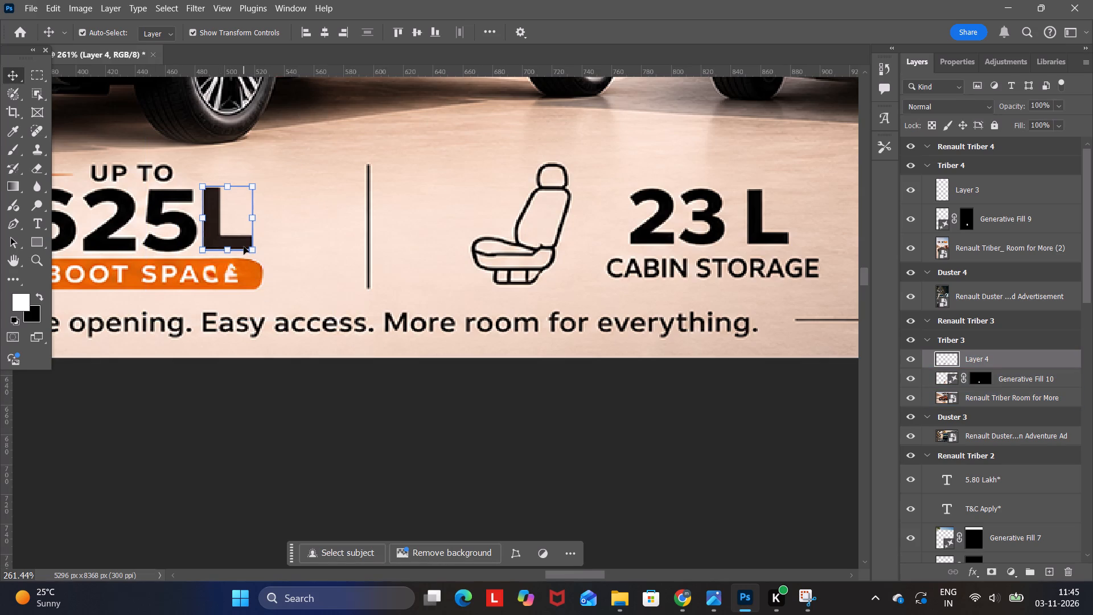
key("Right")
key("Right")
key("Right")
key("Right")
key("Right")
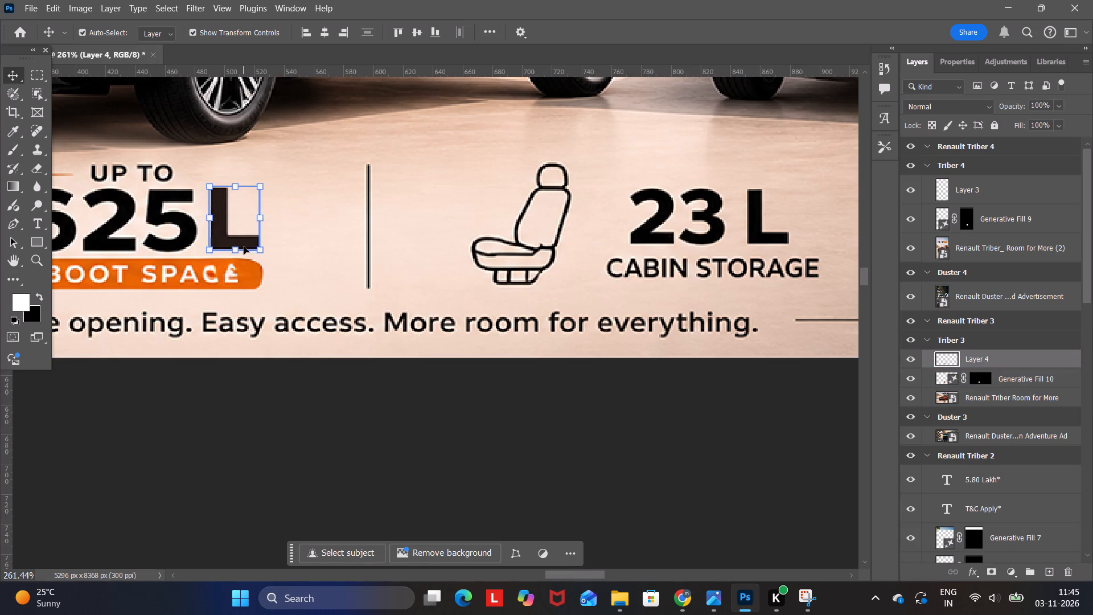
key("Down")
key("Right")
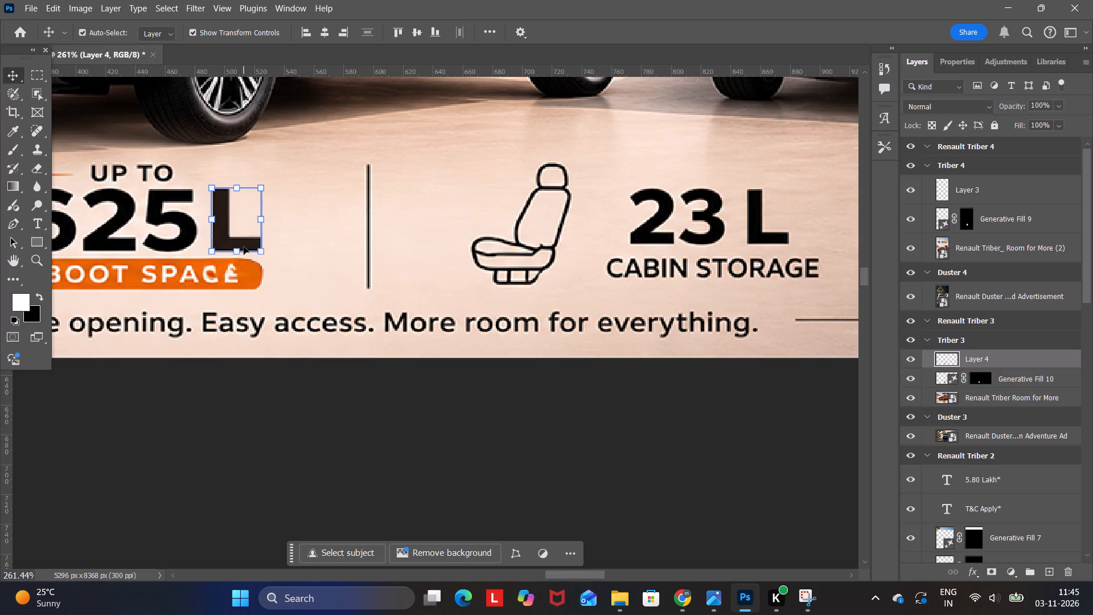
key("Right")
key("Up")
key("Left")
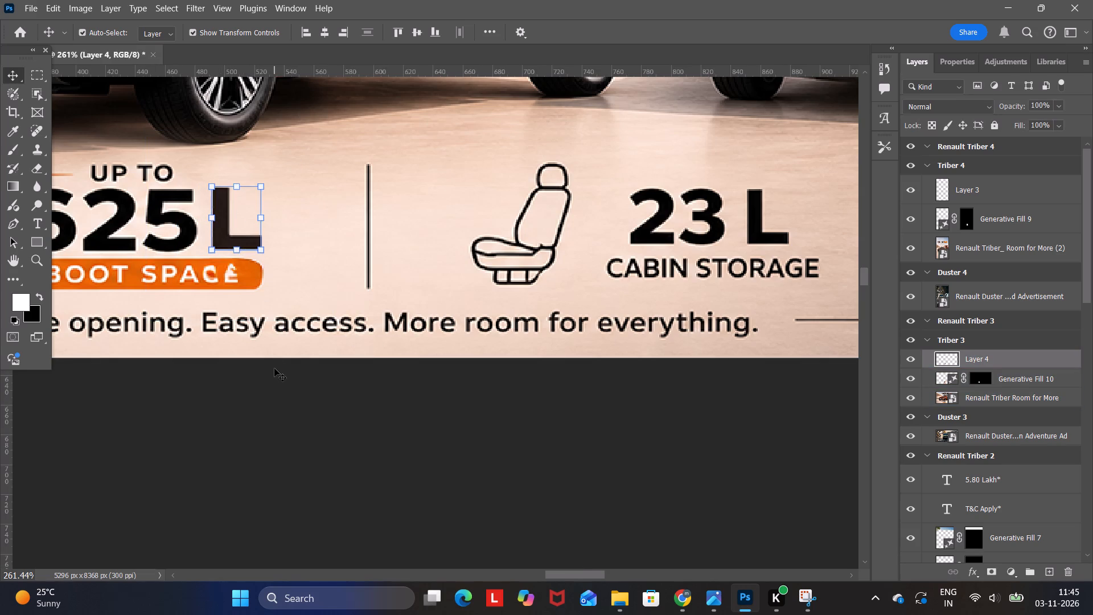
left_click(274, 368)
Enlarge the L after 625 in the Triber 4 artboard to about 109%.
scroll(306, 366, "down", 17, "alt")
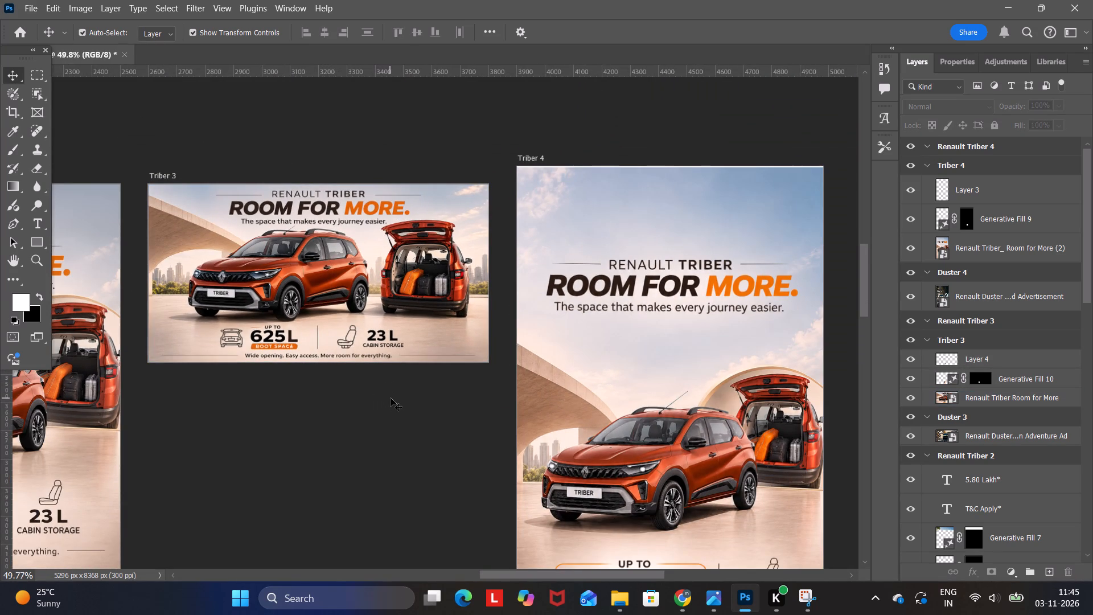
scroll(395, 401, "down", 6)
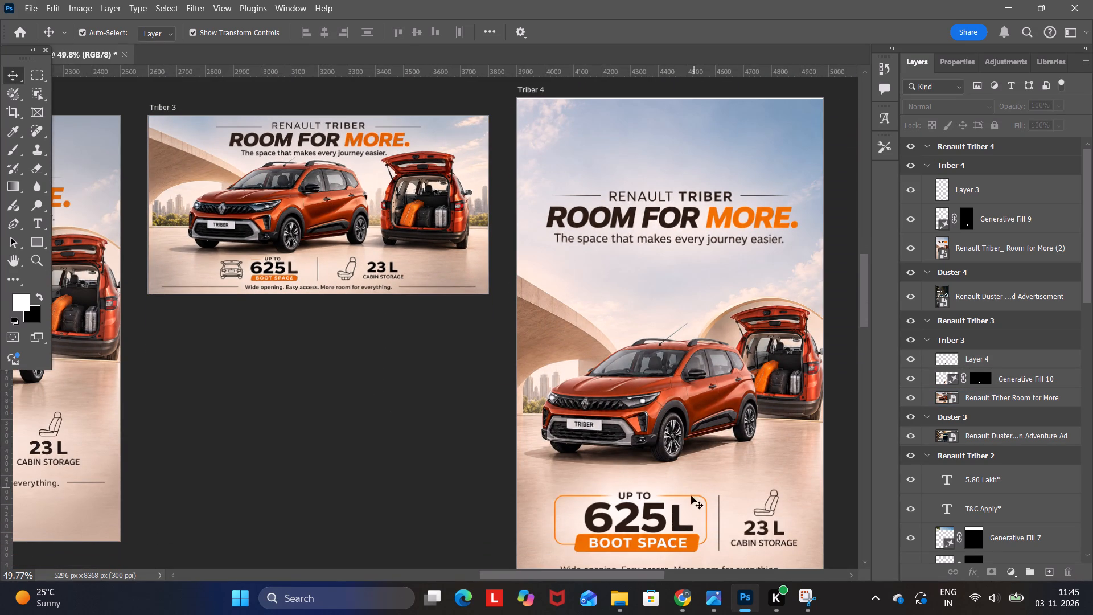
left_click(675, 516)
left_click(693, 503, "shift")
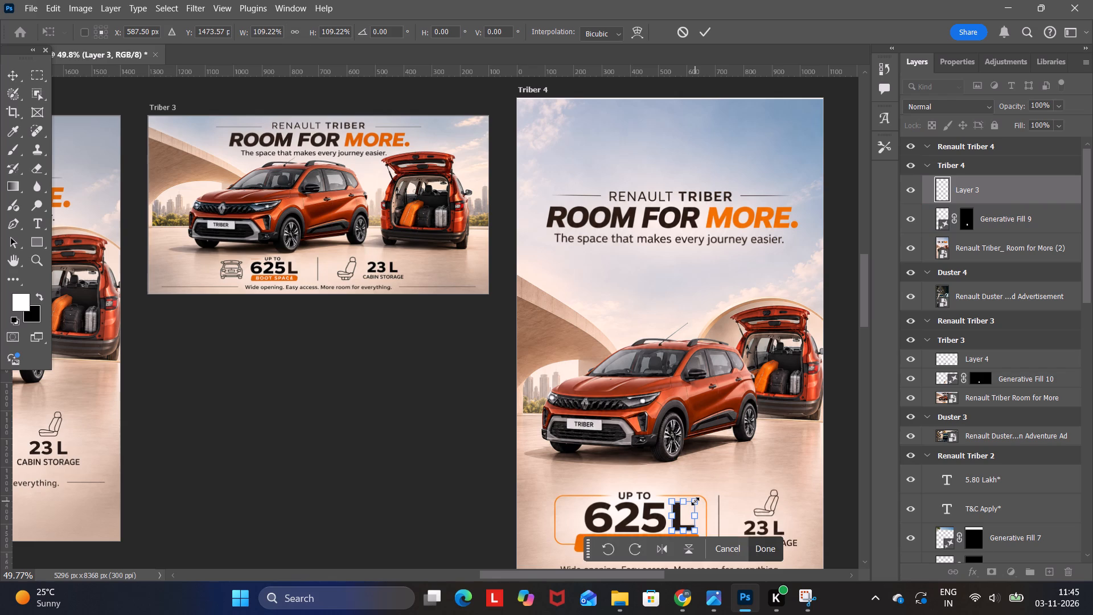
left_click(744, 467)
left_click(755, 553)
left_click(765, 493)
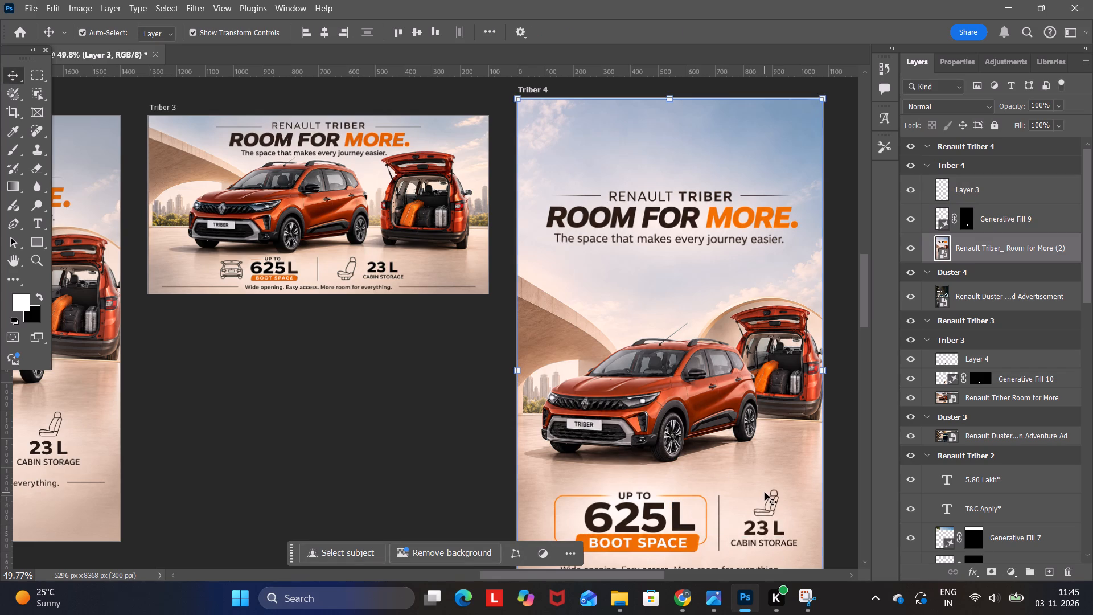
Scale the L after 625 in Triber 4 down to about 94%.
left_click(679, 512)
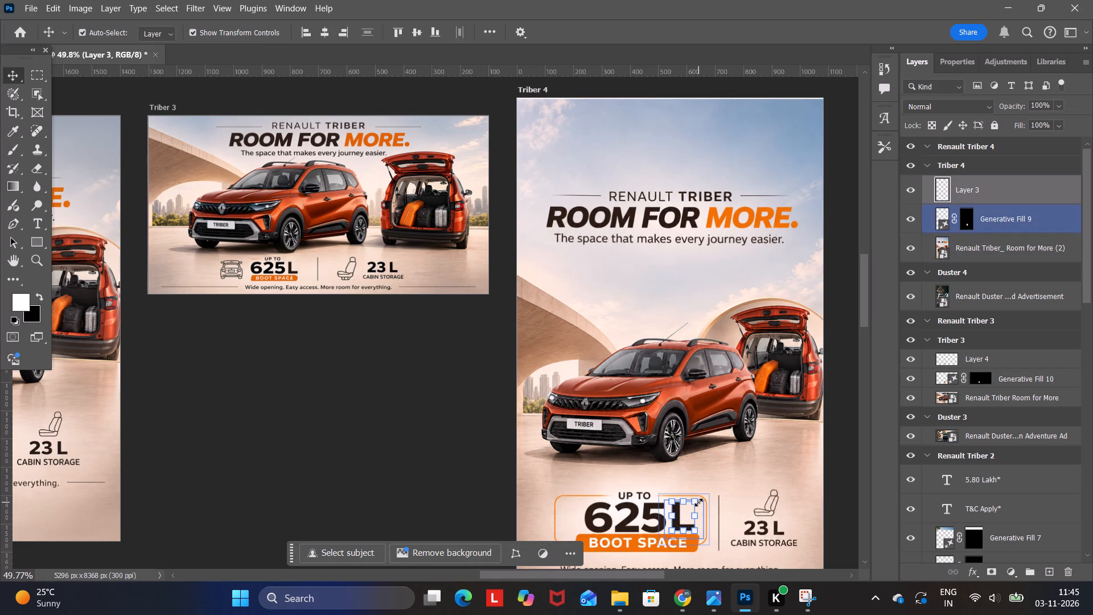
left_click(698, 502, "shift")
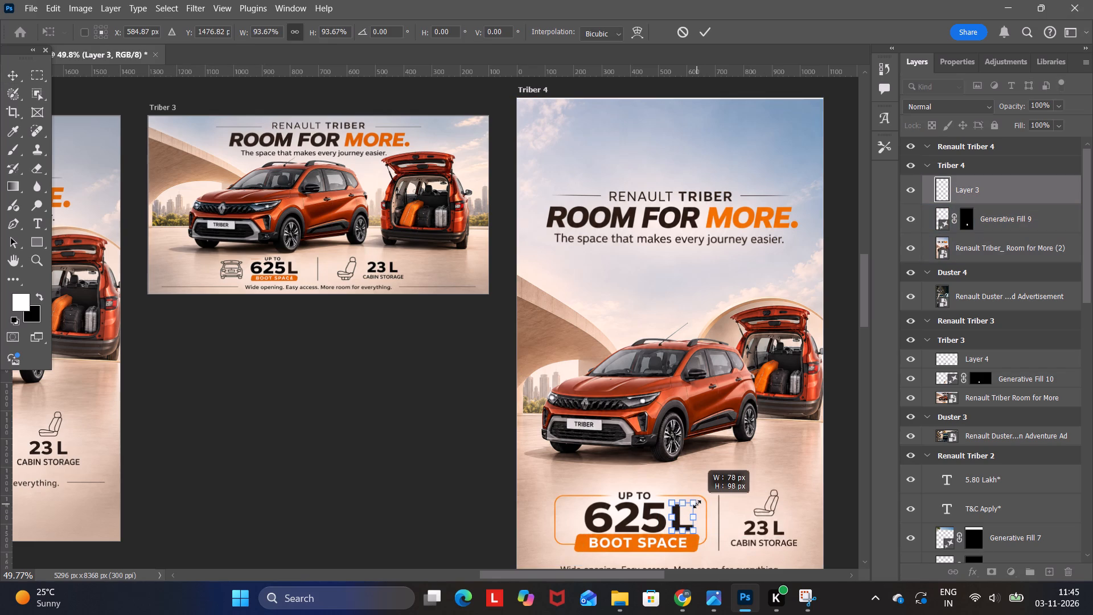
left_click(726, 490)
left_click(753, 547)
left_click(795, 461)
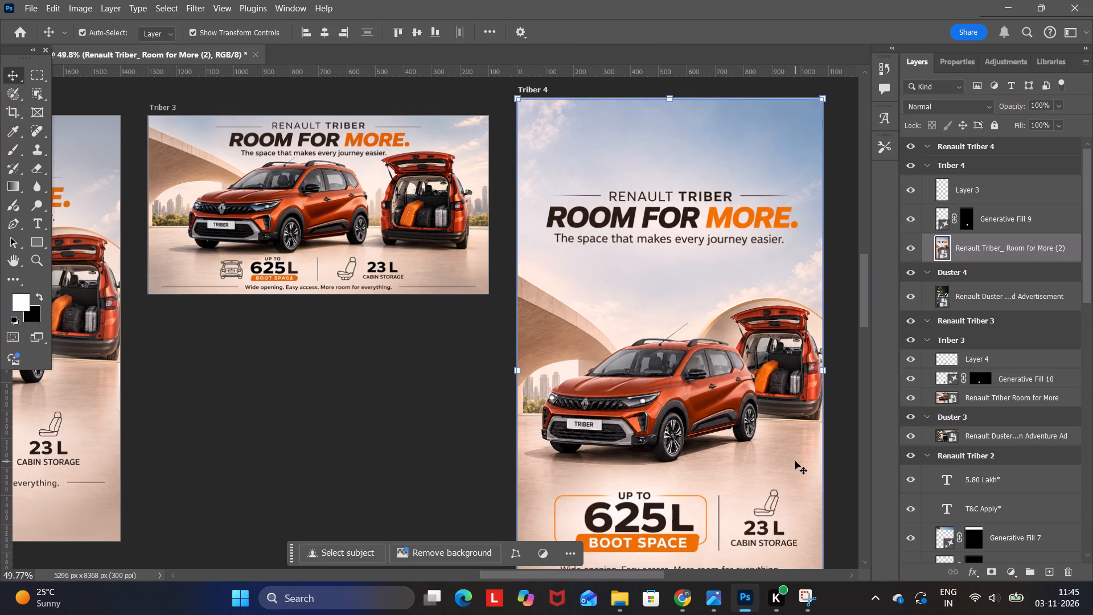
Nudge the L after 625 in Triber 4 to a position 1 px lower.
left_click(673, 527)
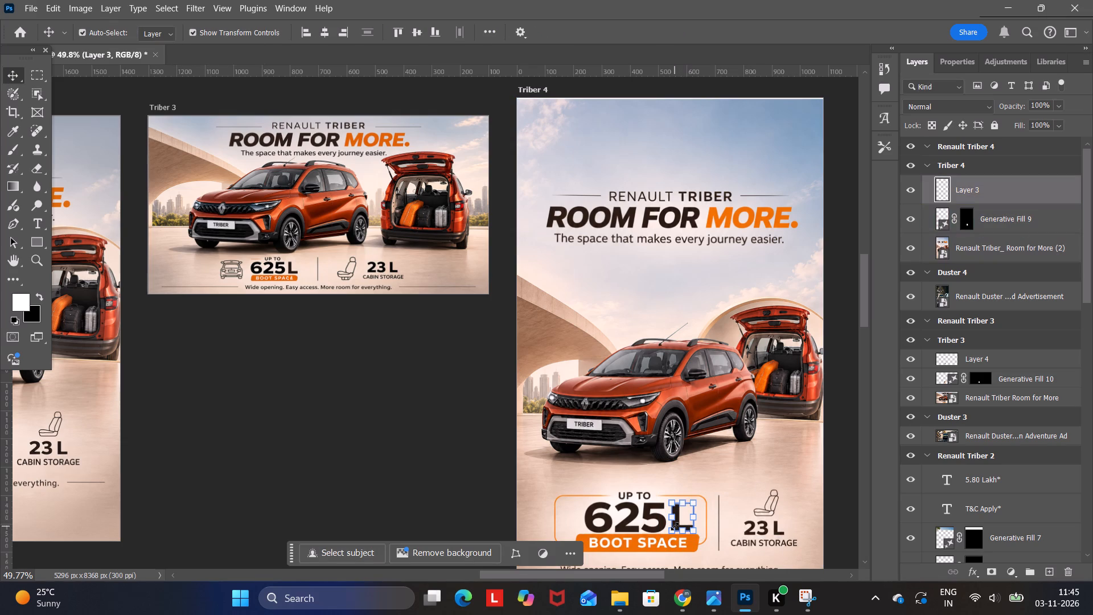
key("Up")
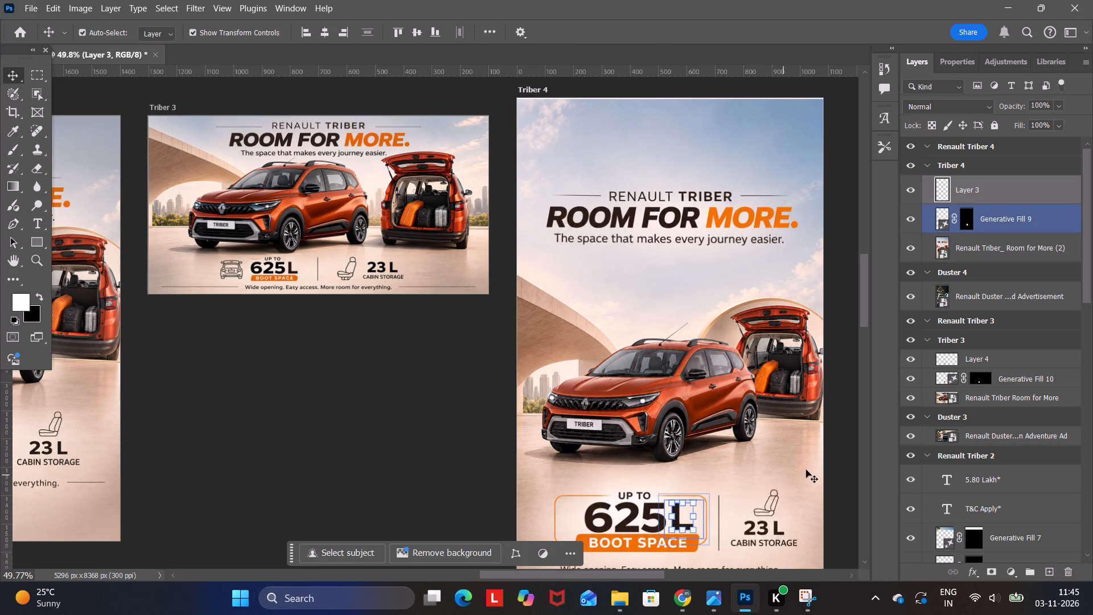
left_click(834, 456)
left_click(685, 526)
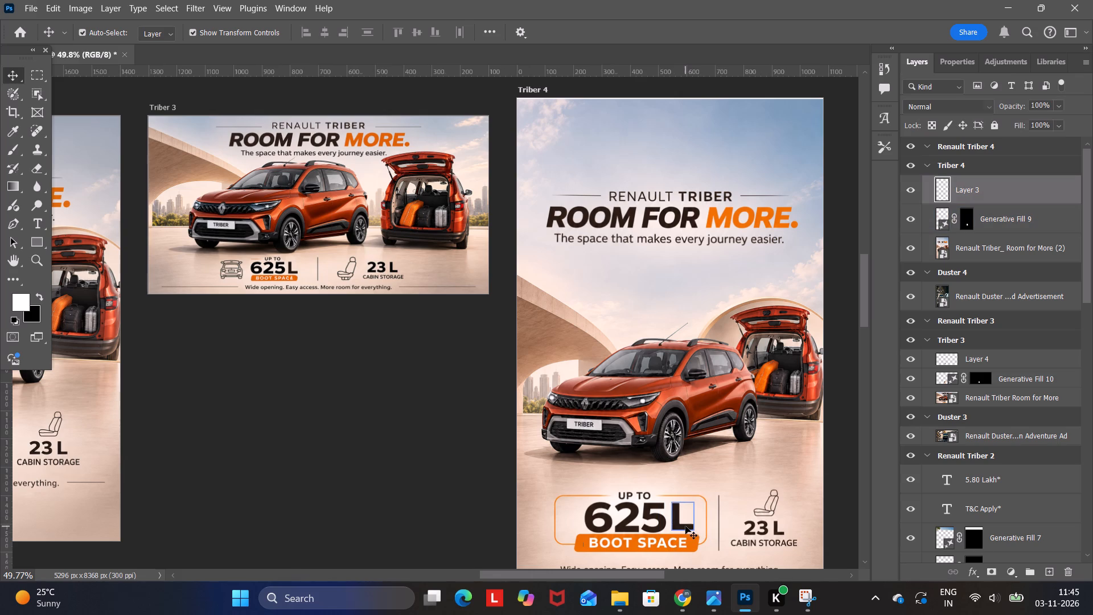
key("Down")
key("Down")
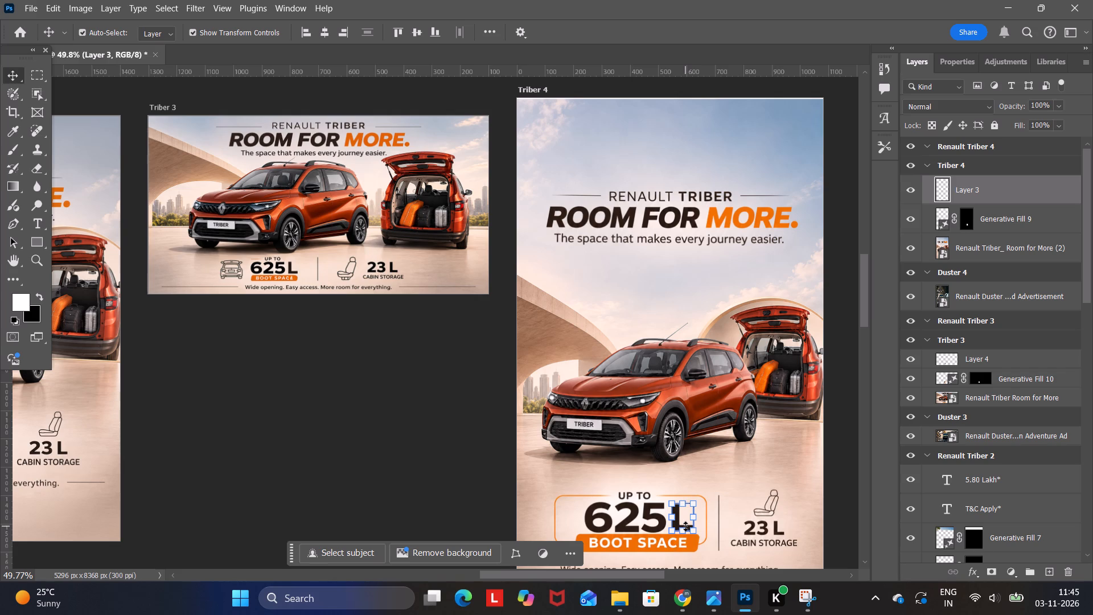
left_click(841, 330)
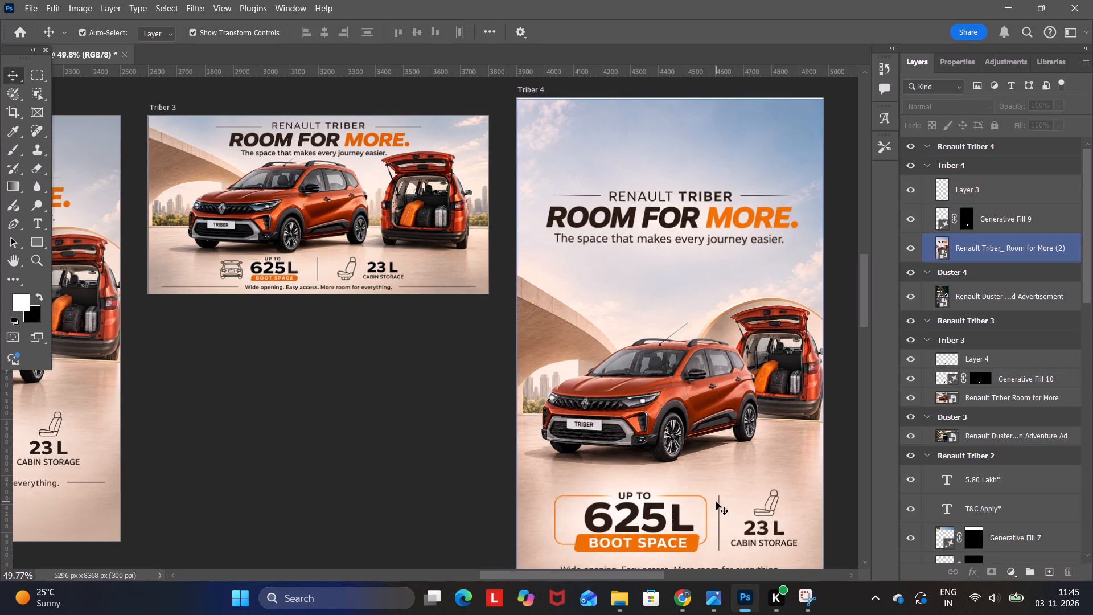
Enlarge the L after 625 in Triber 4 to about 110%, extending it up-left and down-right to match the digits' height.
scroll(726, 511, "up", 14, "alt")
scroll(583, 496, "down", 8)
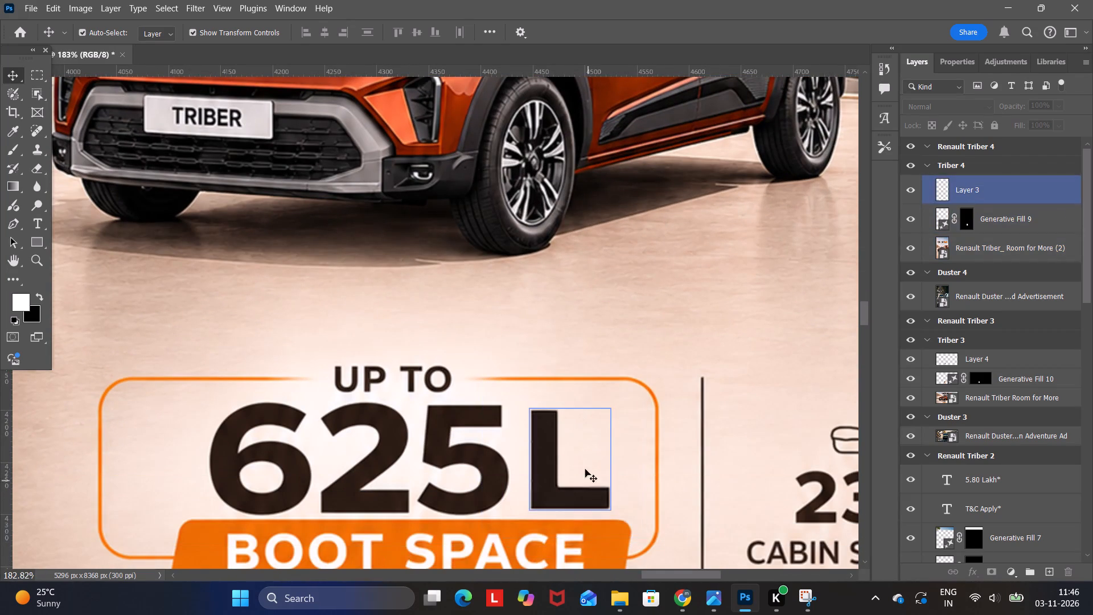
left_click(555, 444)
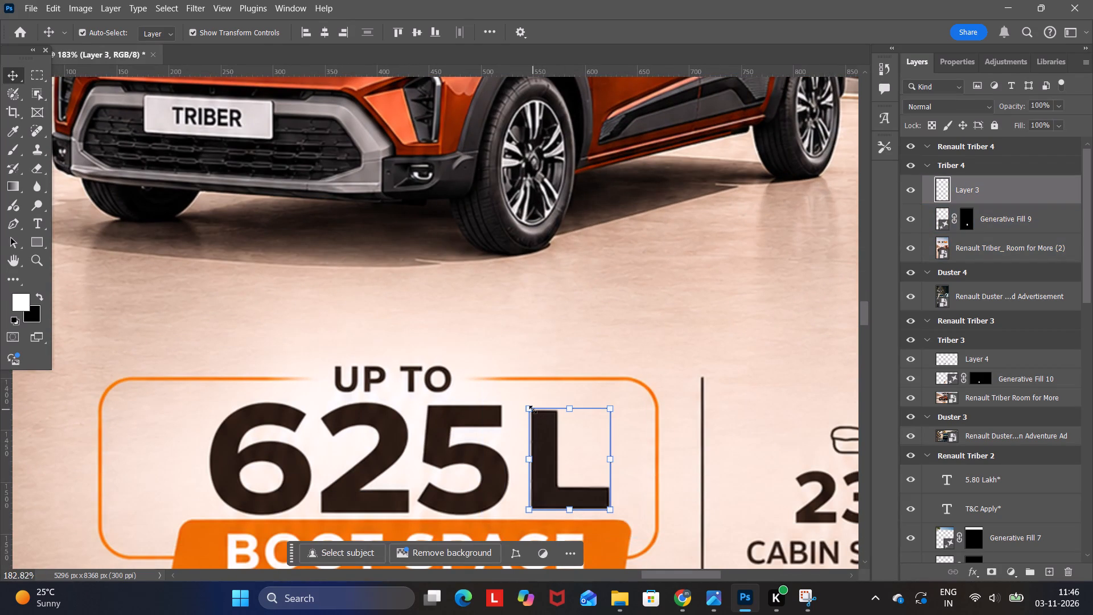
left_click_drag(532, 409, 528, 404, "shift")
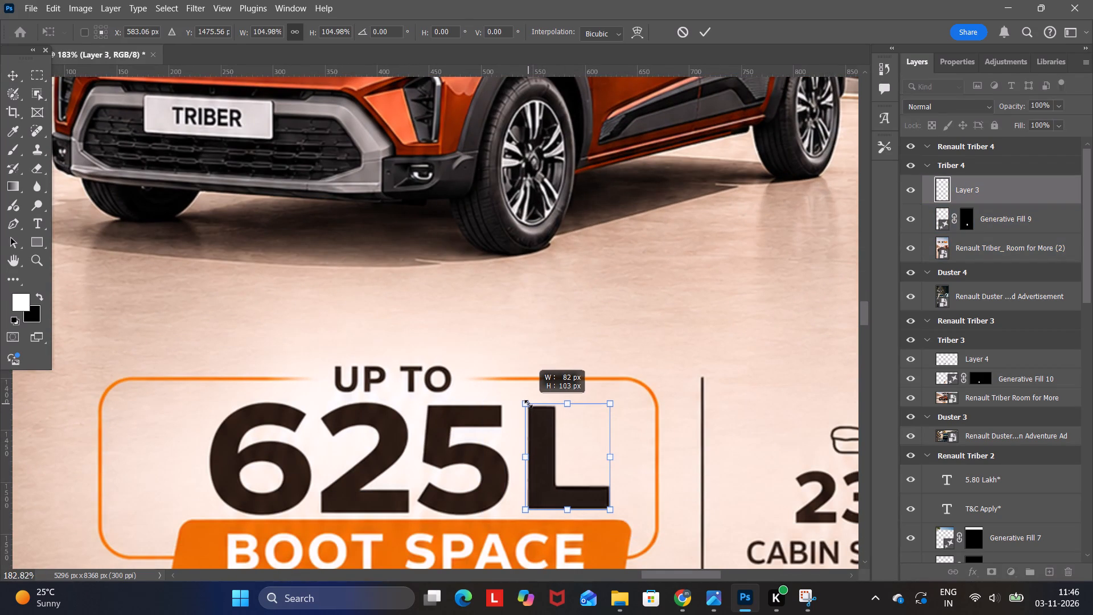
left_click_drag(528, 404, 528, 403, "shift")
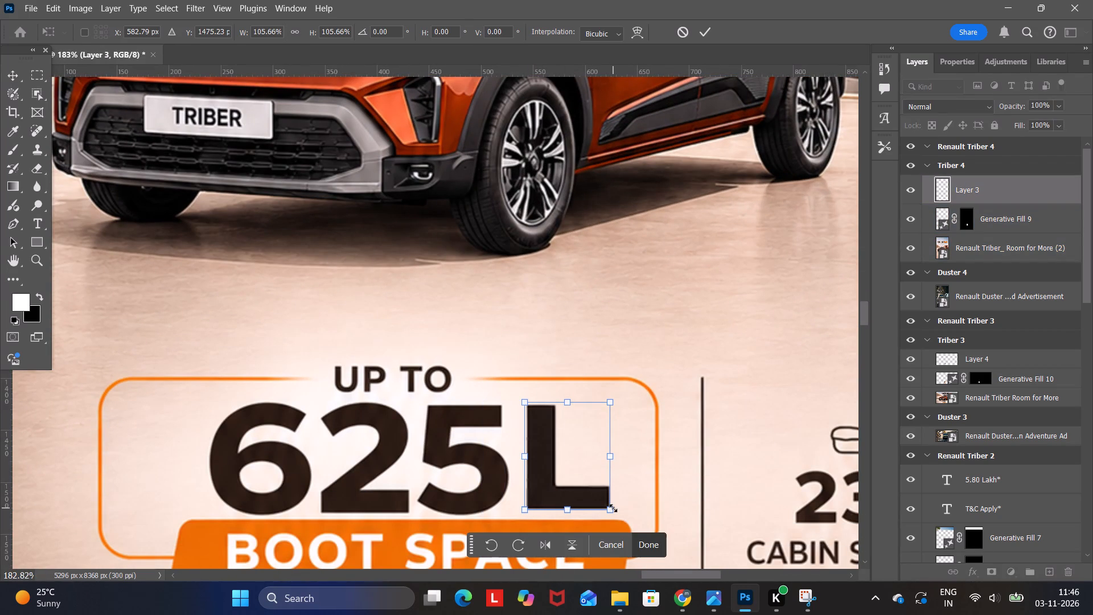
left_click_drag(613, 508, 615, 513, "shift")
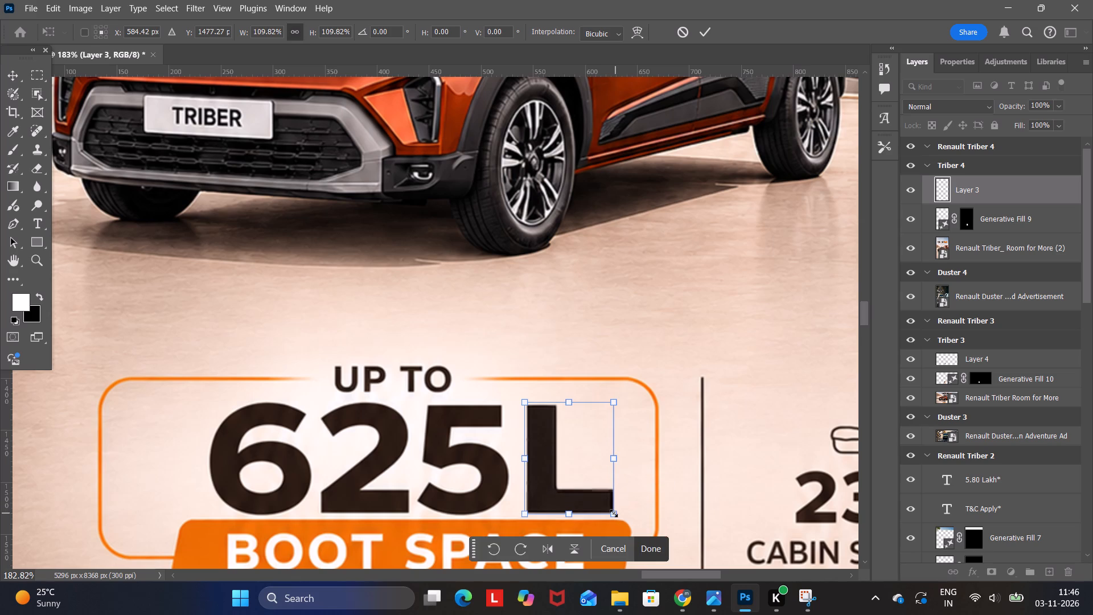
left_click(648, 550)
scroll(645, 448, "down", 7, "alt")
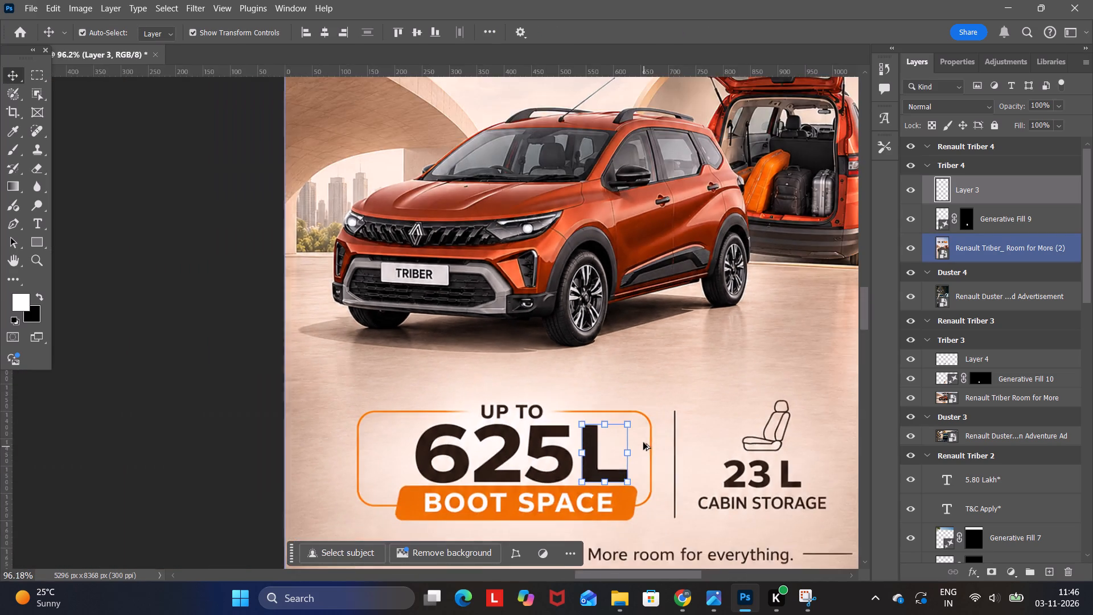
scroll(639, 441, "down", 9, "alt")
left_click(387, 386)
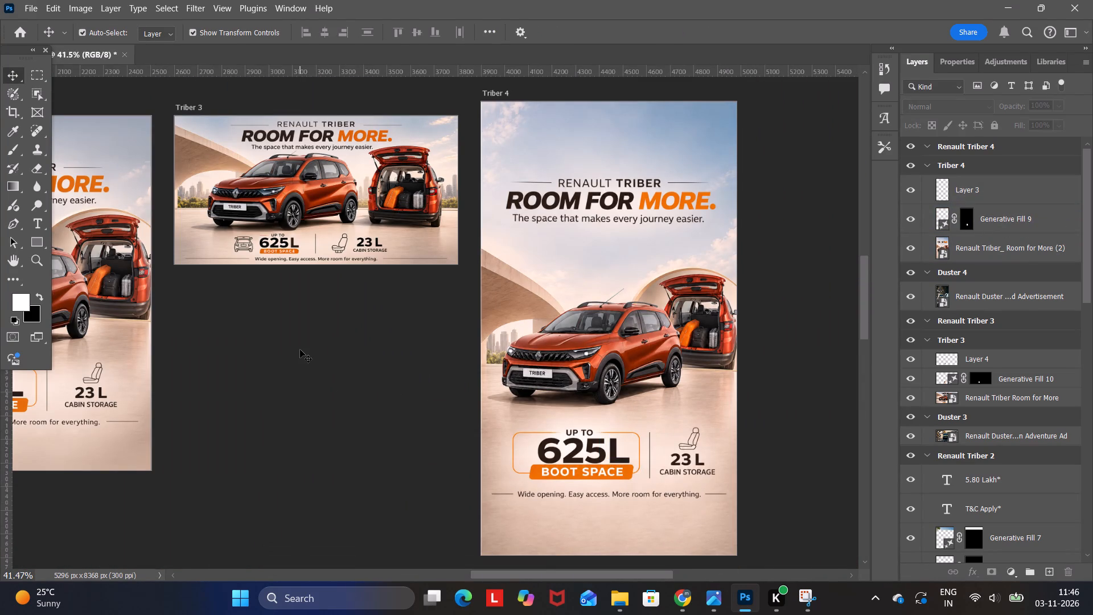
Nudge the L after 625 in Triber 3 down by 2 px to align with the digits.
scroll(300, 350, "up", 12, "alt")
scroll(290, 374, "up", 20)
scroll(290, 374, "up", 2)
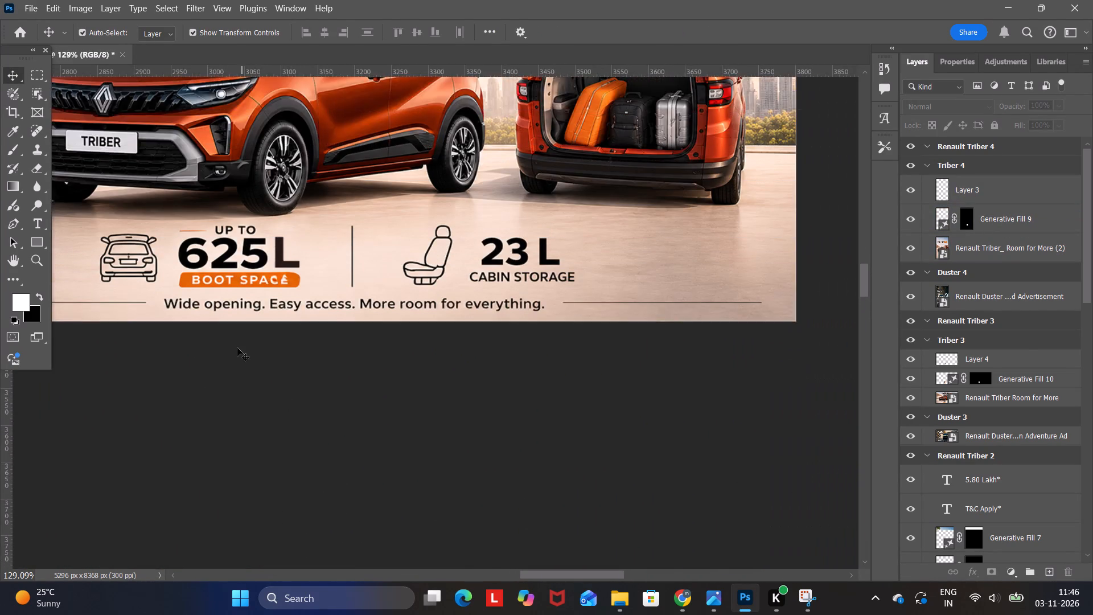
scroll(231, 354, "up", 6, "alt")
scroll(237, 359, "up", 1)
left_click(321, 181)
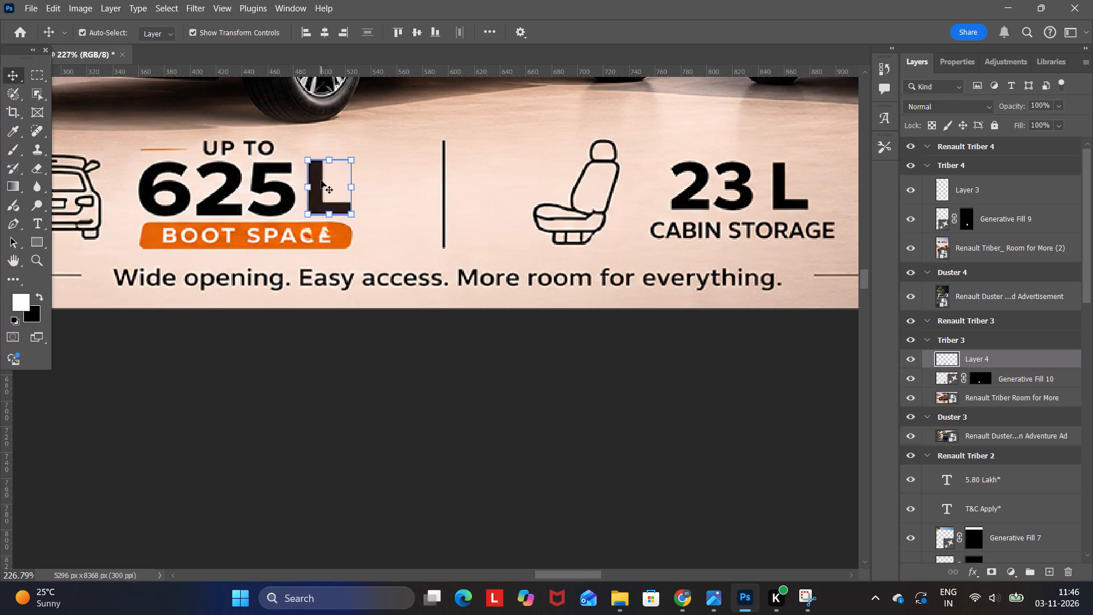
key("Down")
key("Down")
left_click(372, 395)
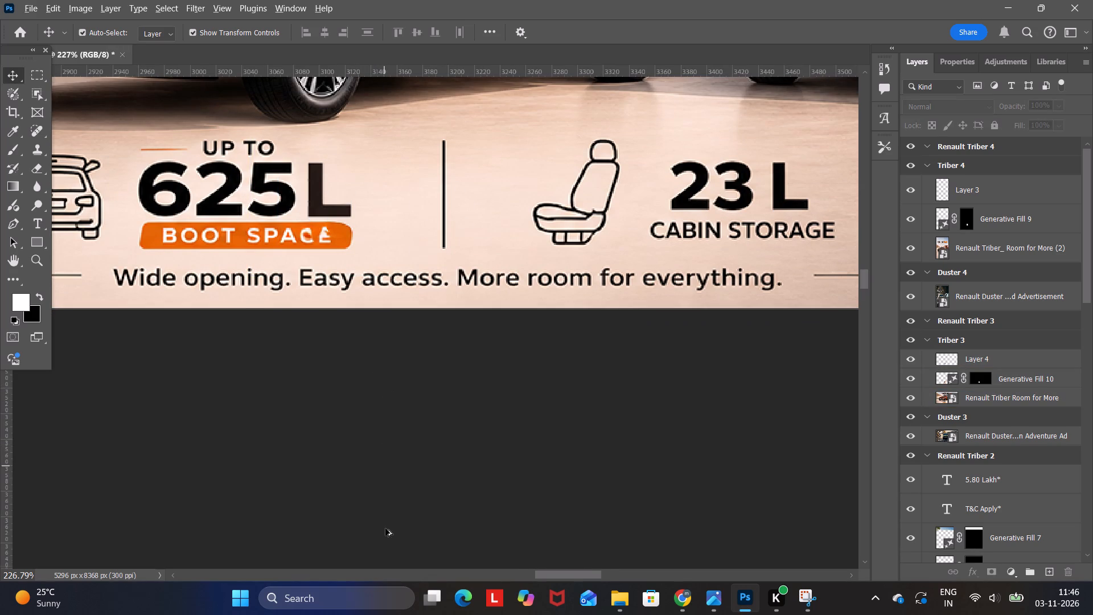
Review the Triber 1 to 4 artboards and the Renault Triber artboards below them.
scroll(385, 542, "down", 7, "alt")
scroll(356, 484, "down", 6, "alt")
left_click_drag(491, 575, 472, 576)
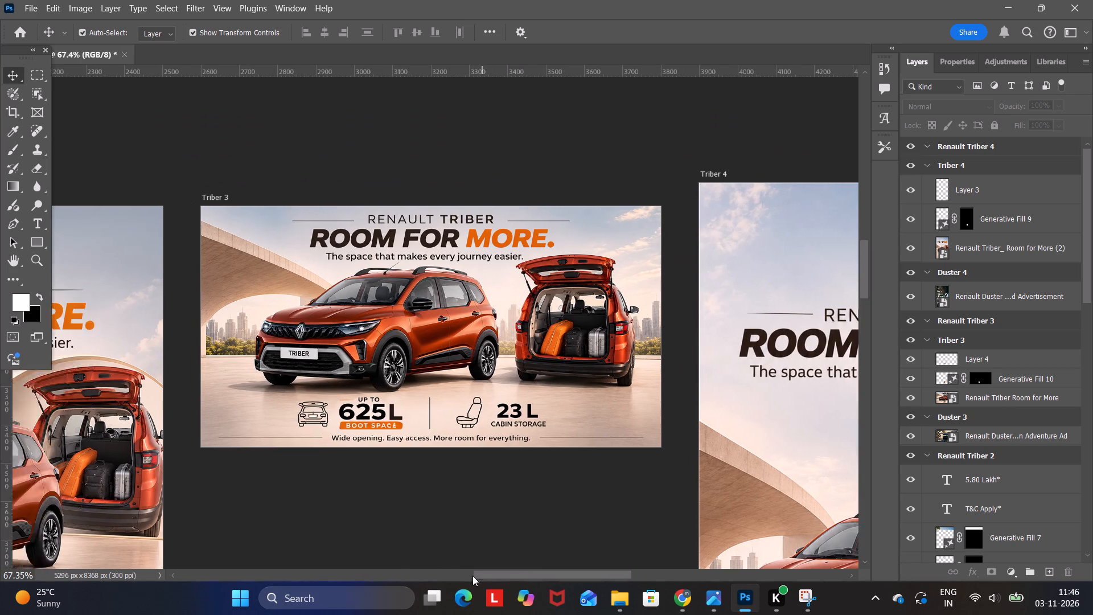
left_click_drag(472, 576, 395, 565)
scroll(420, 489, "down", 18)
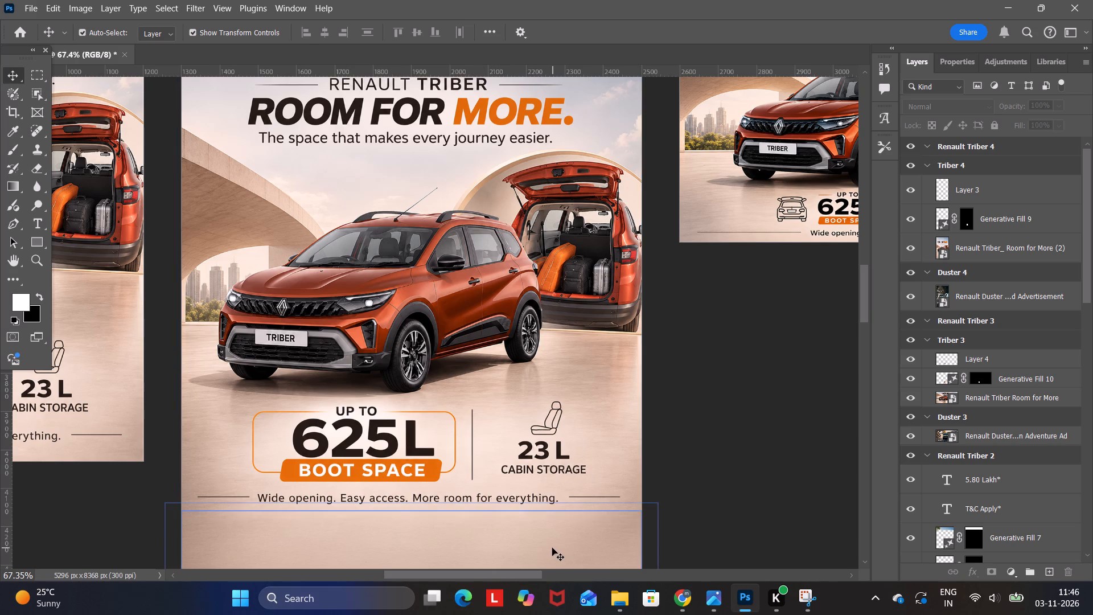
scroll(498, 472, "down", 6, "alt")
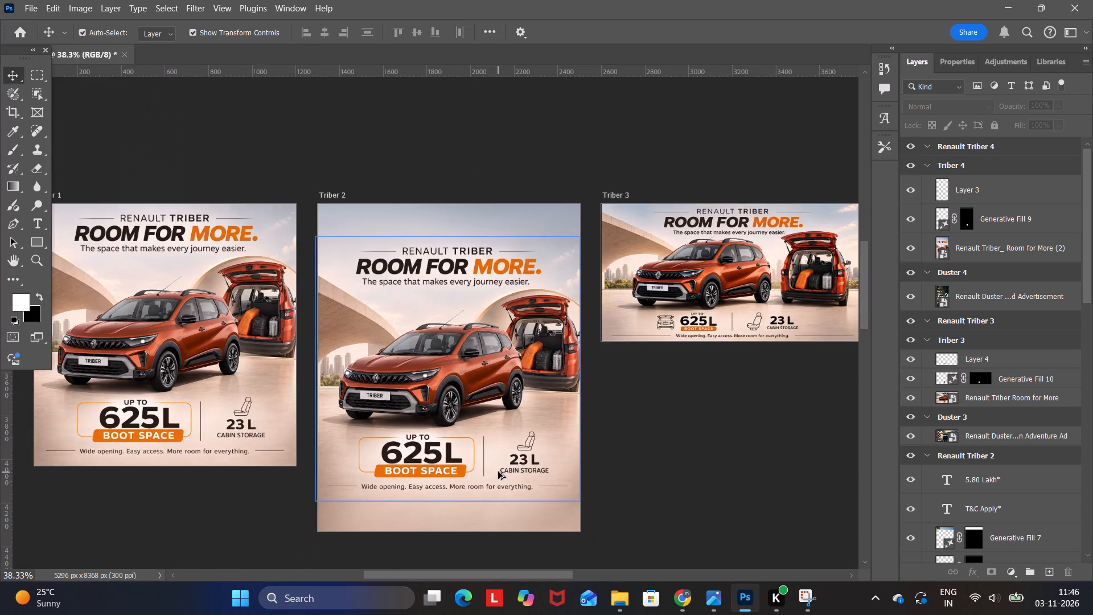
scroll(498, 470, "down", 3, "alt")
left_click(624, 452)
scroll(647, 489, "down", 4, "alt")
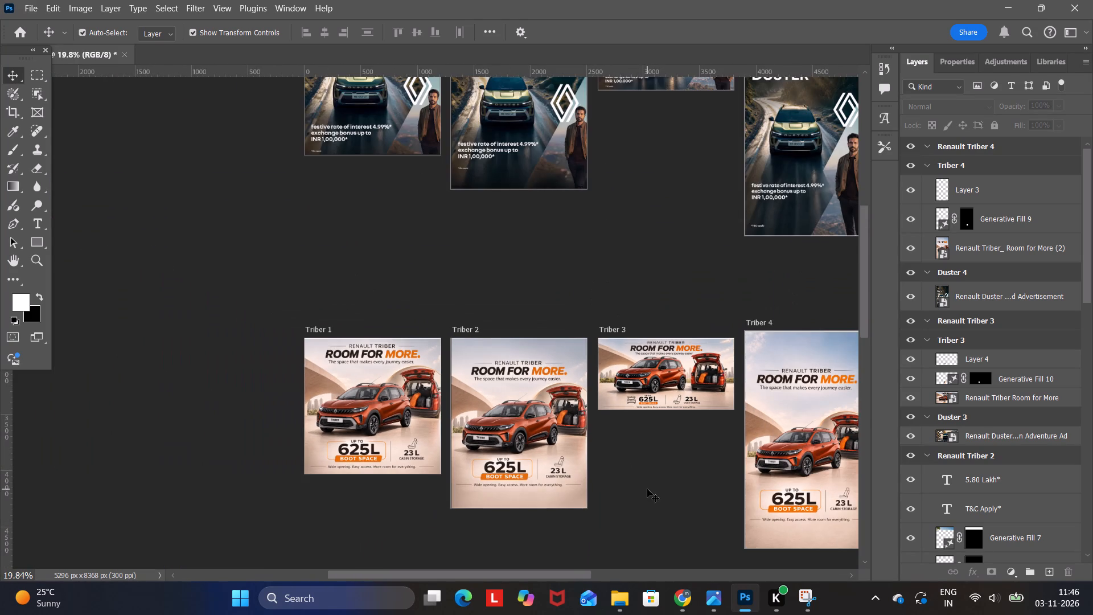
scroll(615, 538, "down", 13)
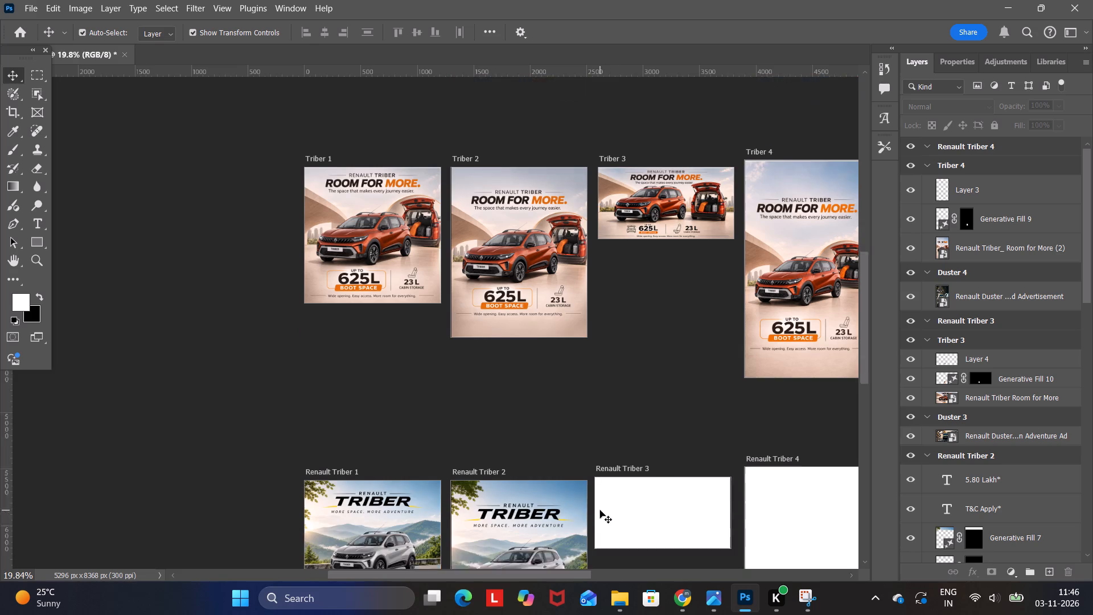
scroll(600, 510, "down", 20)
scroll(600, 510, "down", 5)
scroll(584, 500, "up", 5, "alt")
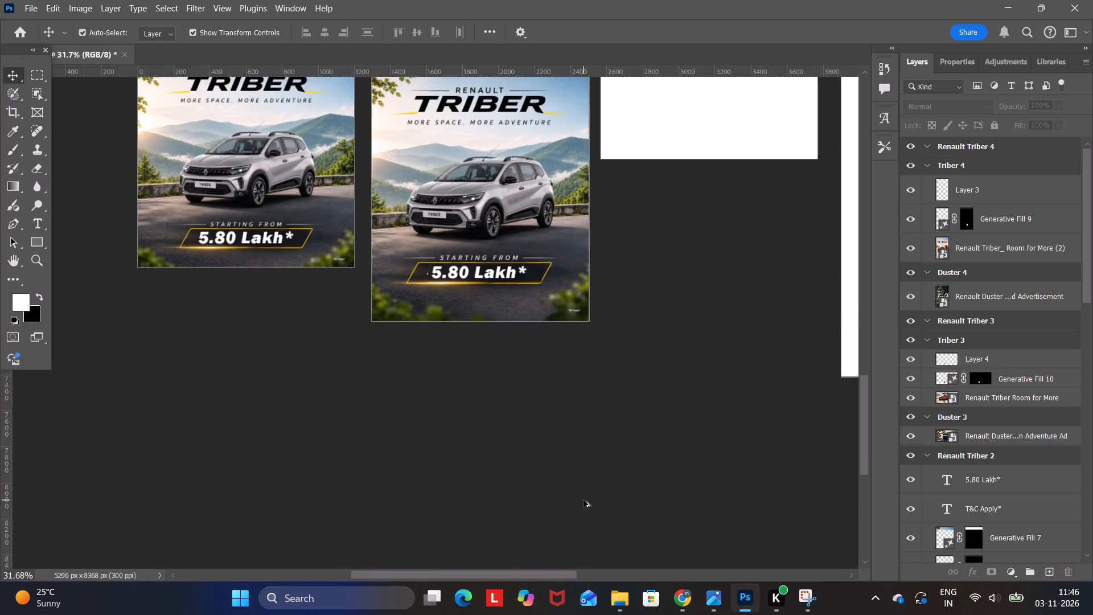
scroll(584, 500, "up", 4, "alt")
scroll(530, 483, "up", 20)
scroll(530, 483, "up", 1)
scroll(482, 461, "up", 5)
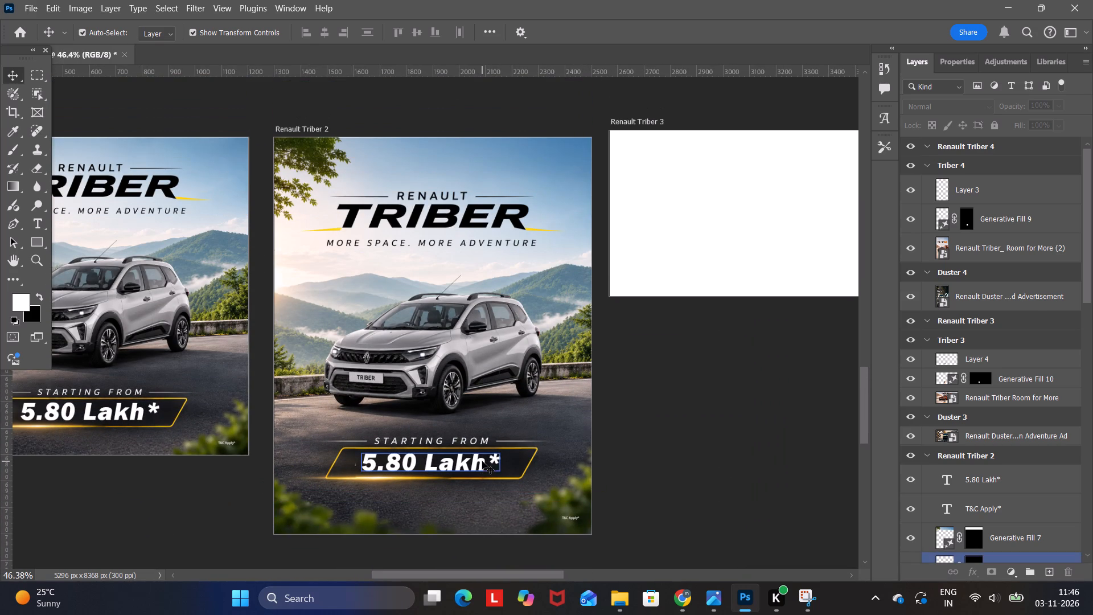
left_click(673, 446)
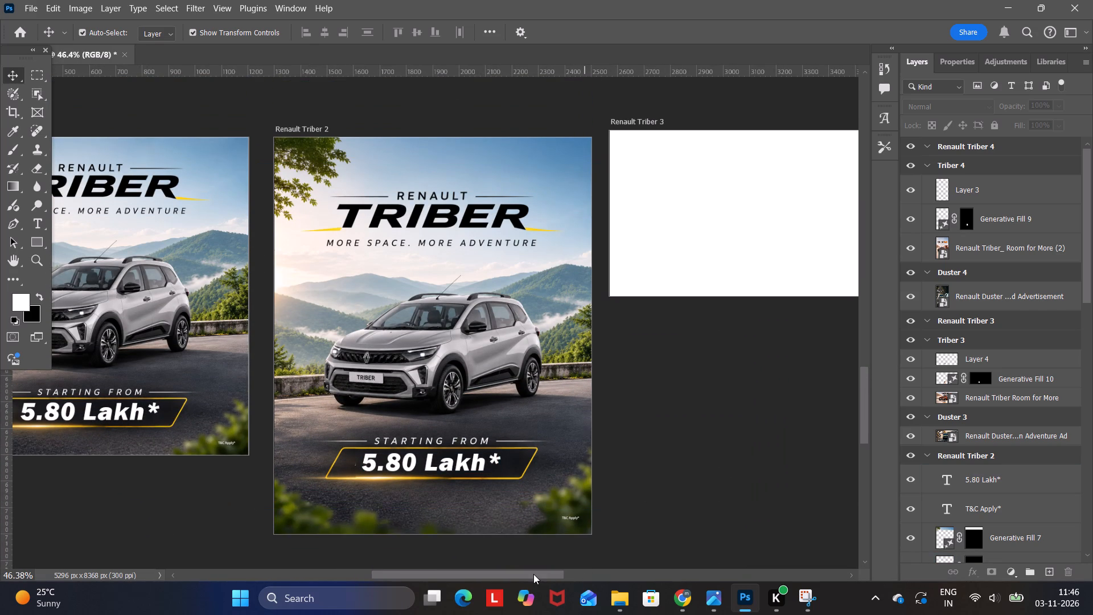
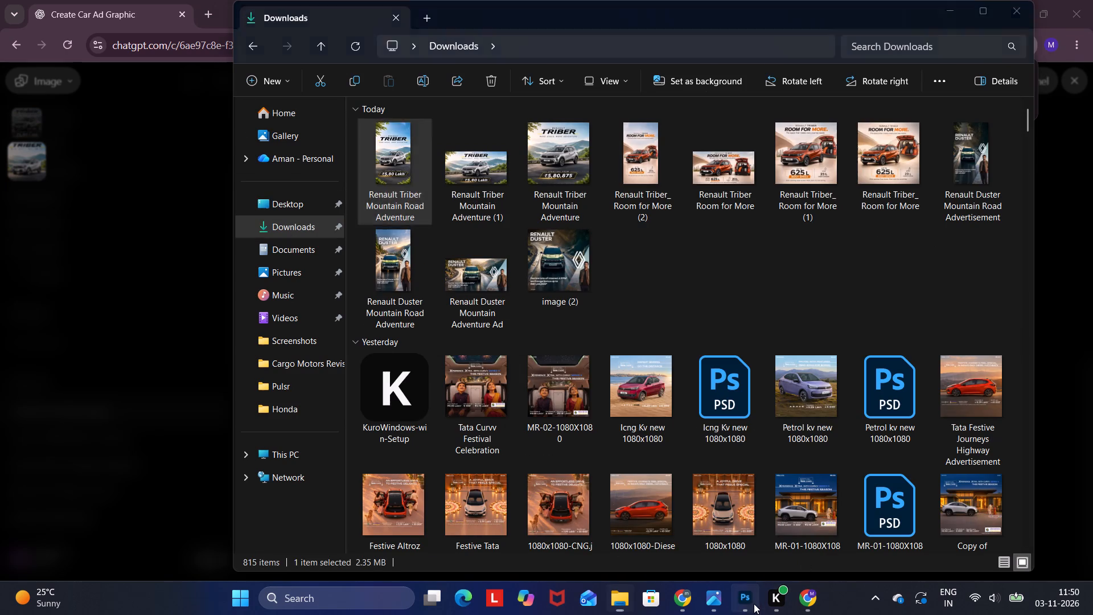
left_click(508, 363)
left_click(736, 598)
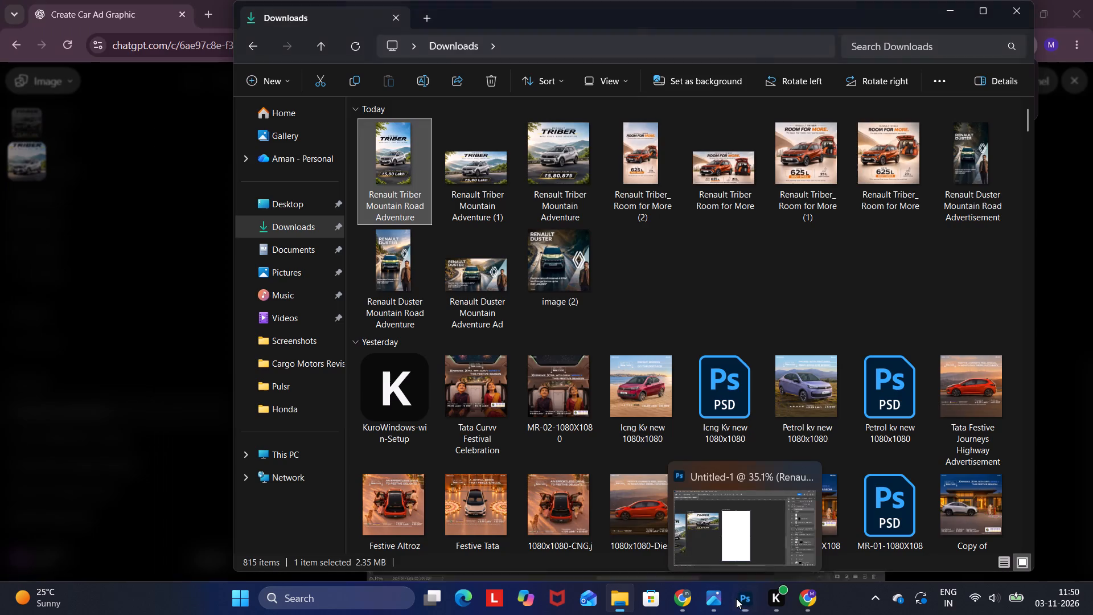
left_click_drag(388, 163, 738, 608)
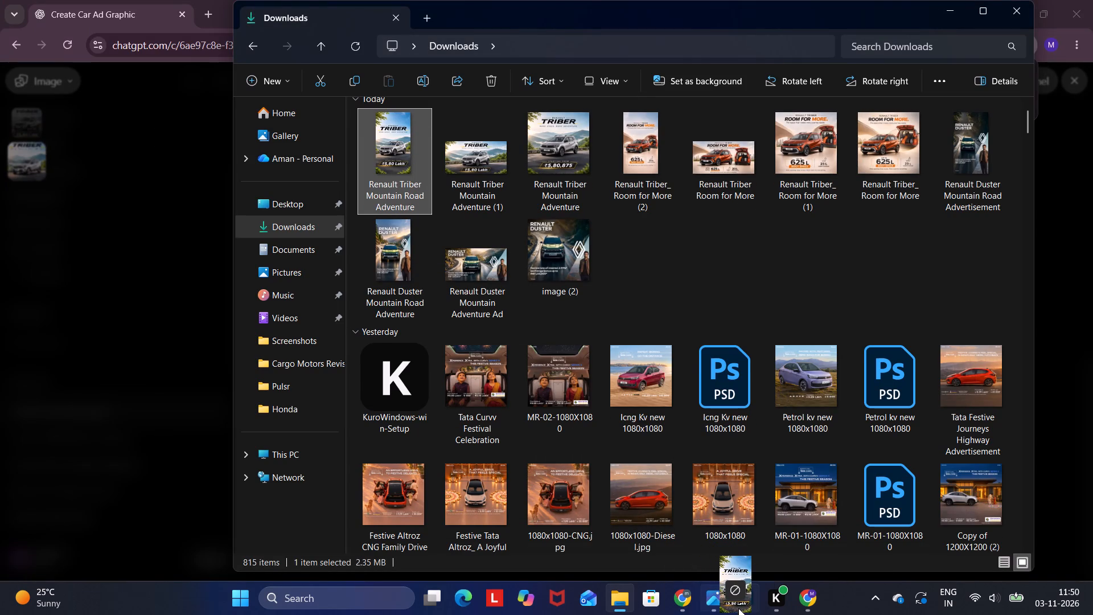
left_click_drag(738, 608, 464, 311)
left_click(552, 540)
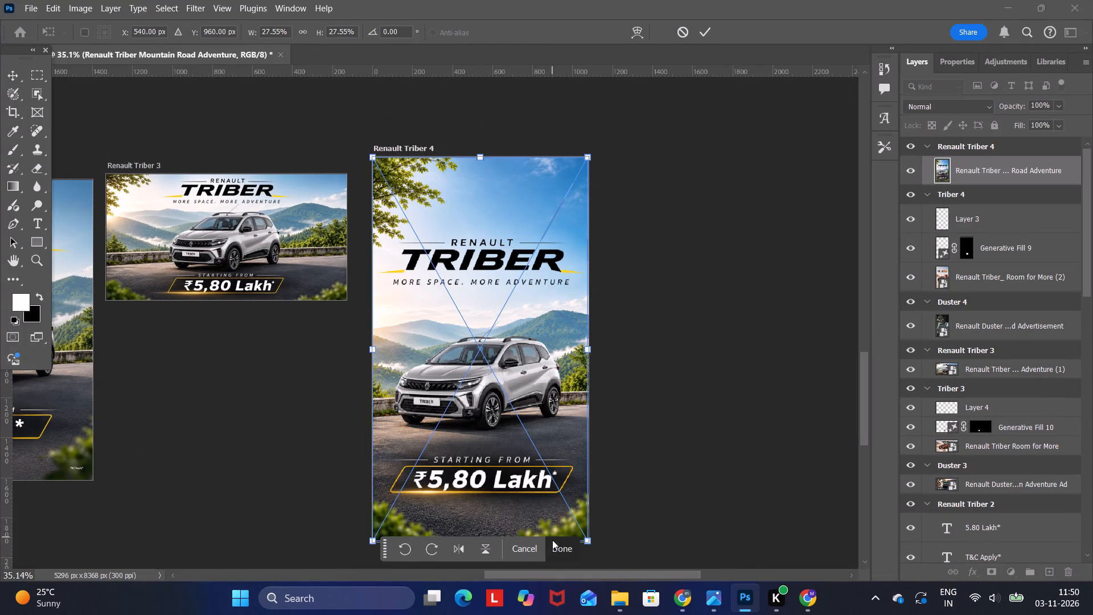
left_click(677, 362)
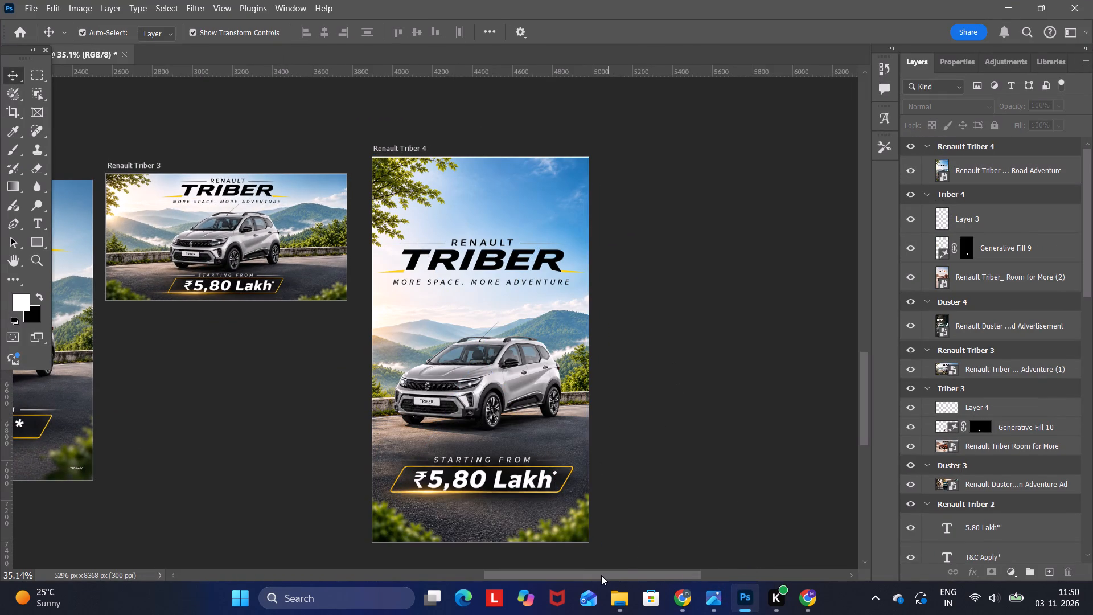
Copy the "T&C Apply*" text from the Renault Triber 2 artboard and paste it into Renault Triber 3.
left_click_drag(601, 576, 390, 561)
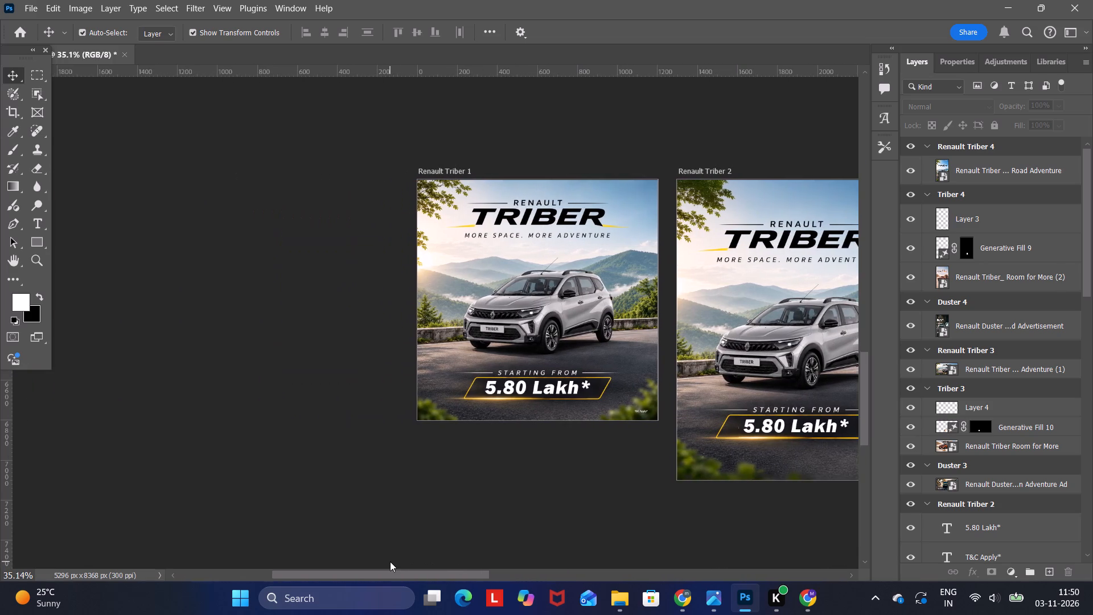
left_click_drag(390, 561, 400, 557)
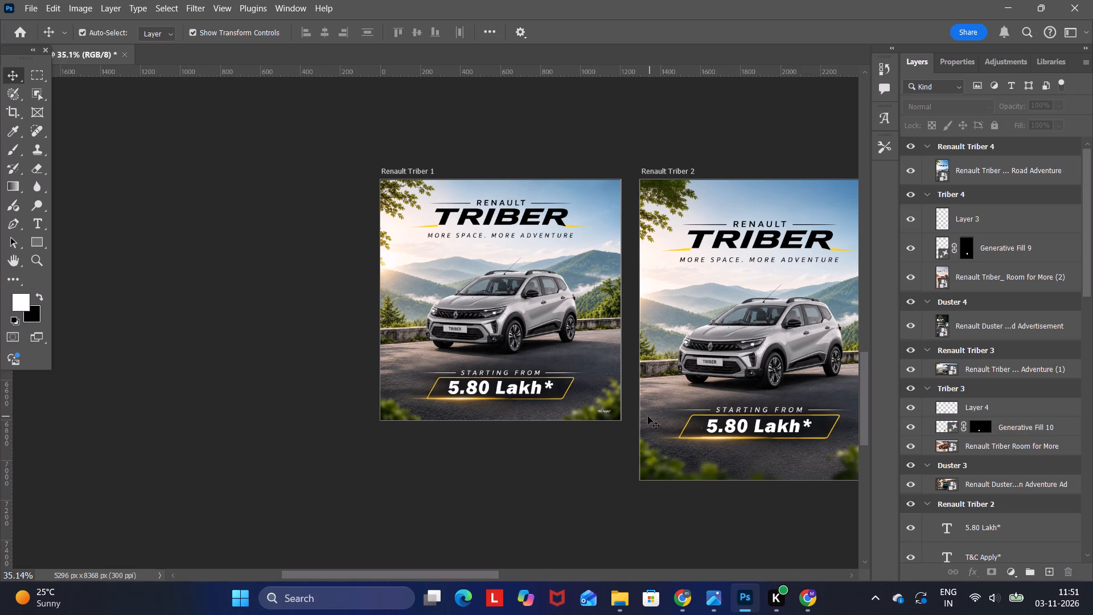
scroll(651, 423, "down", 4, "alt")
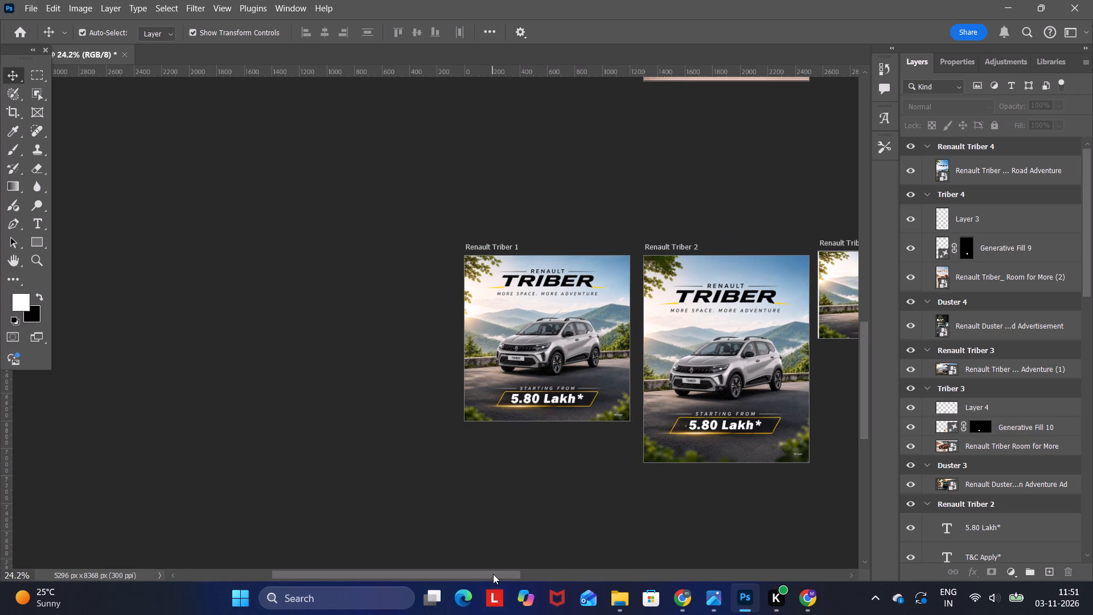
left_click_drag(493, 574, 613, 574)
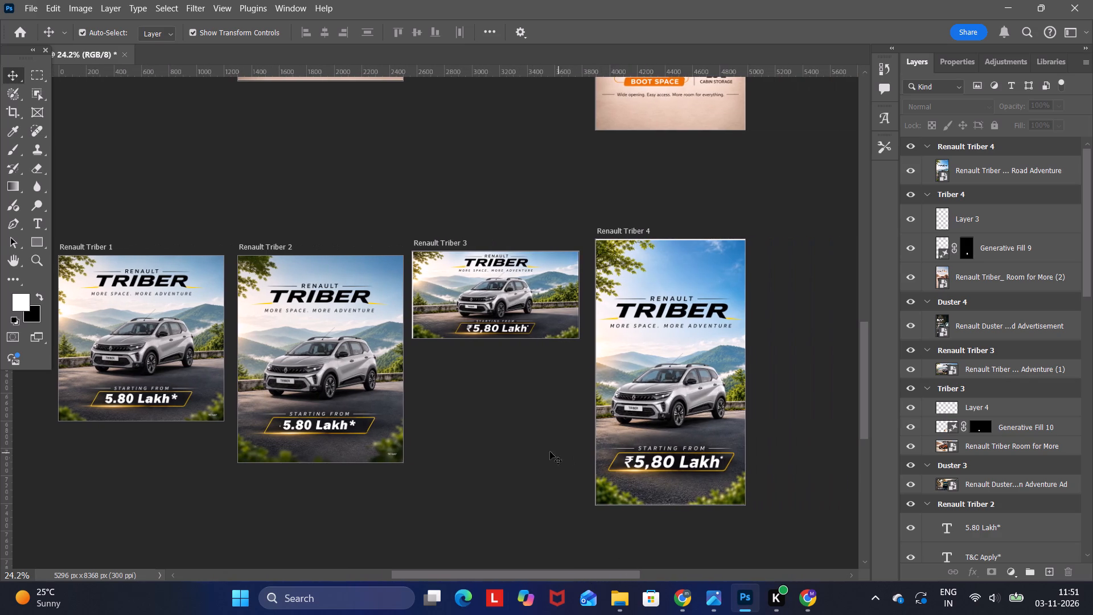
scroll(339, 430, "up", 5, "alt")
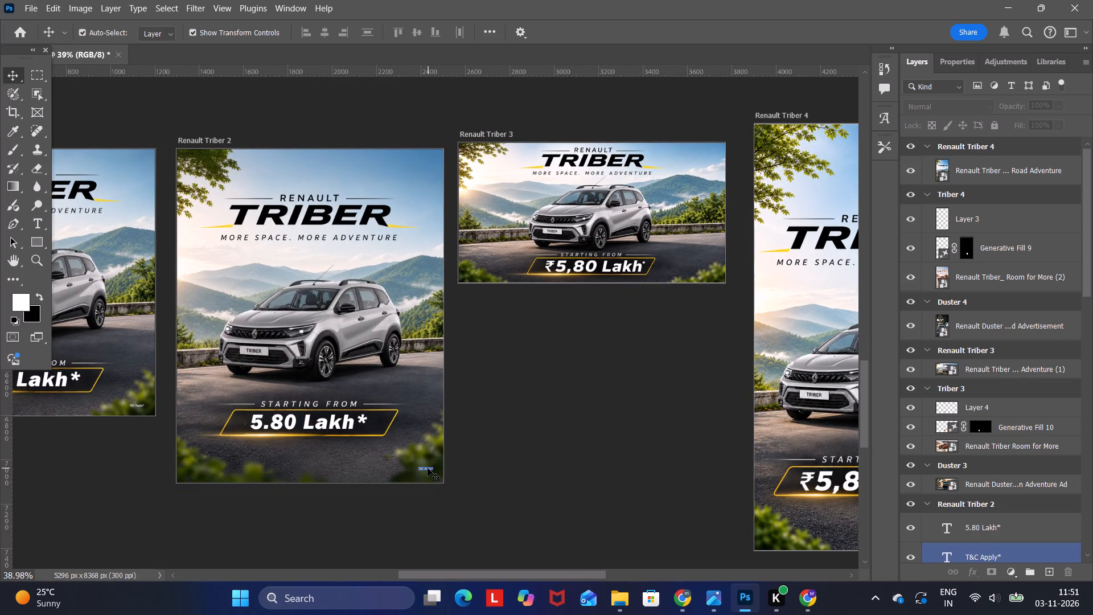
left_click(428, 468)
key("ctrl+c")
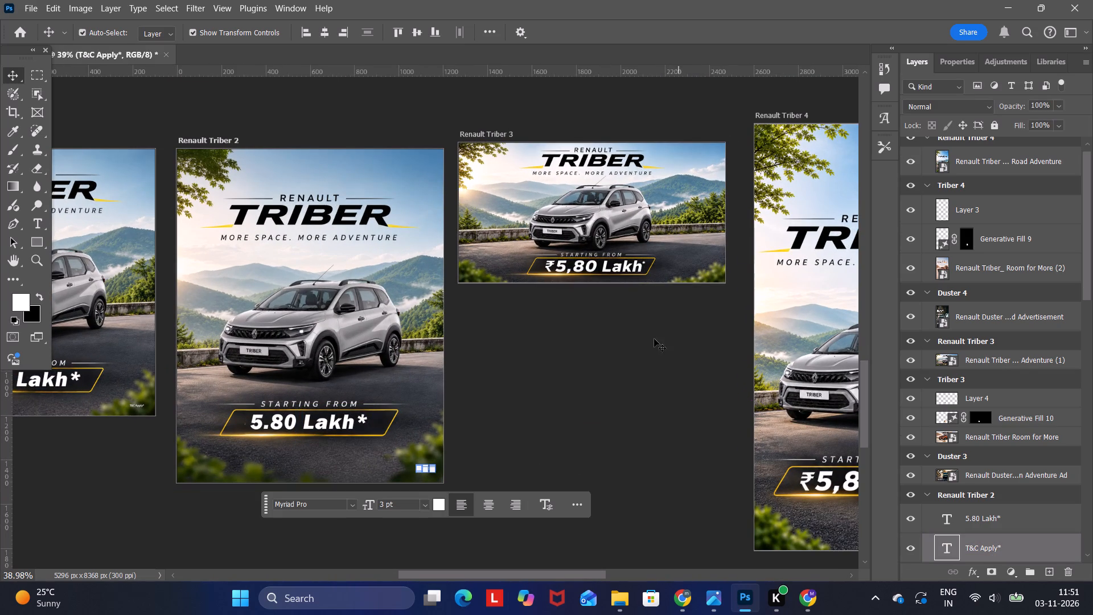
scroll(646, 333, "up", 10, "alt")
scroll(707, 374, "up", 6)
scroll(732, 371, "up", 5, "alt")
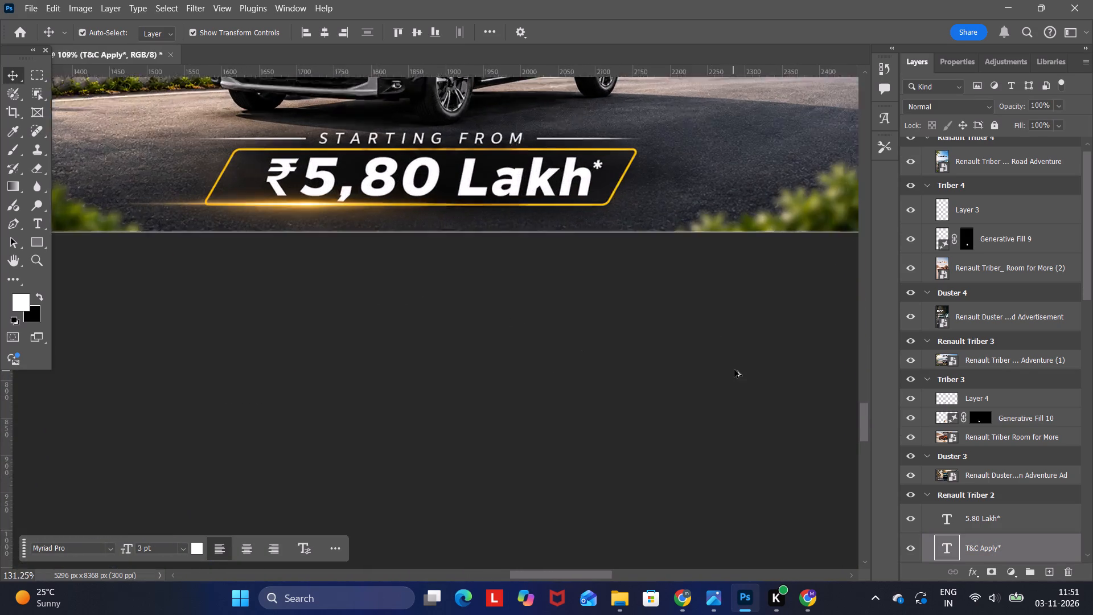
scroll(757, 373, "up", 6)
left_click_drag(547, 575, 586, 569)
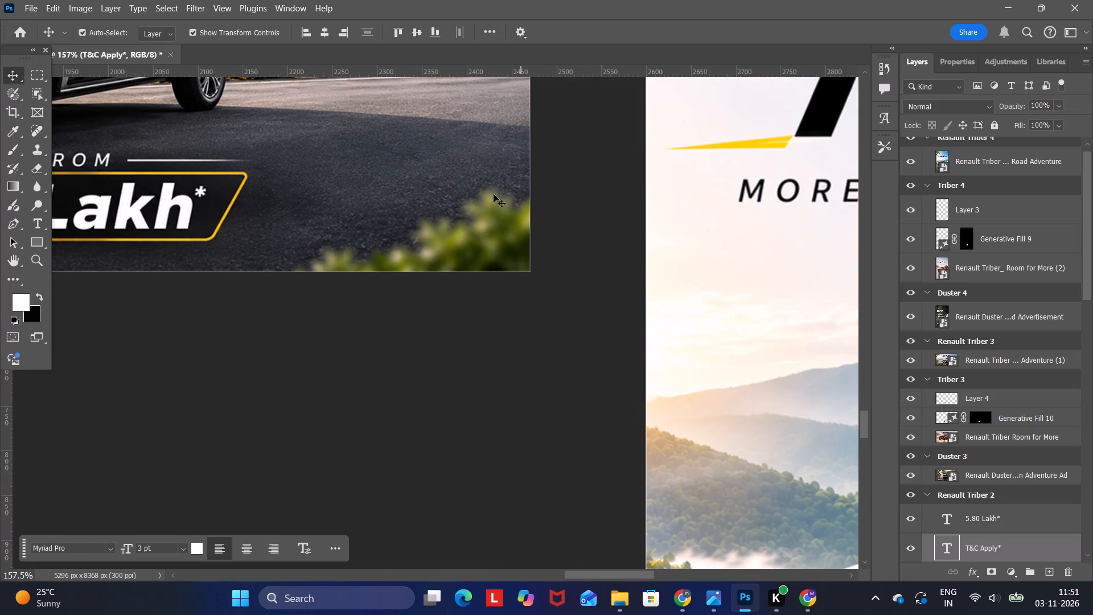
left_click(416, 132)
key("ctrl+v")
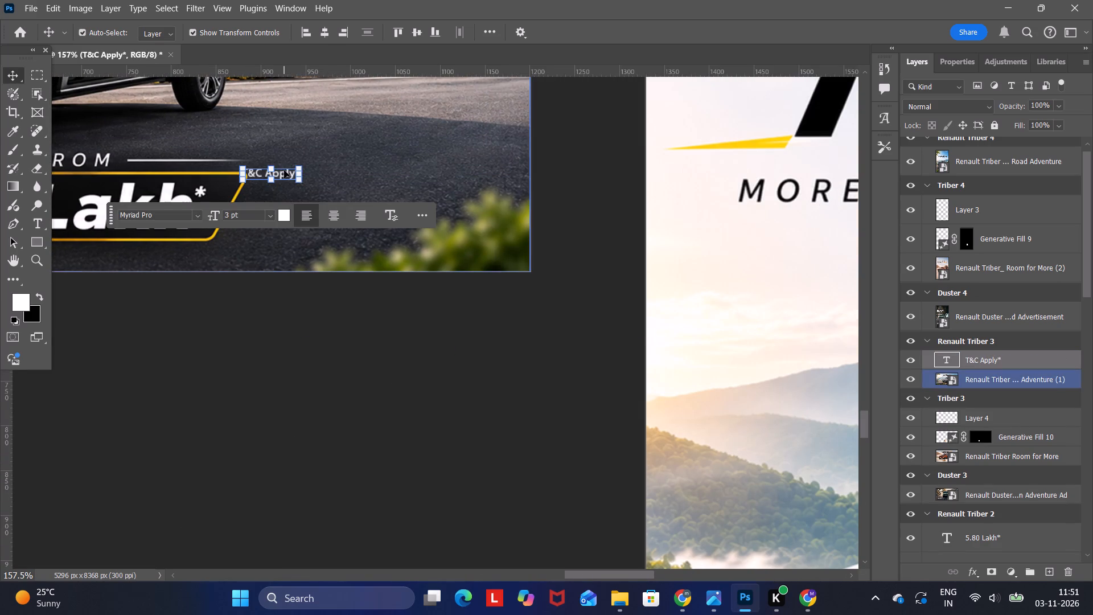
double_click(282, 171)
left_click(380, 148)
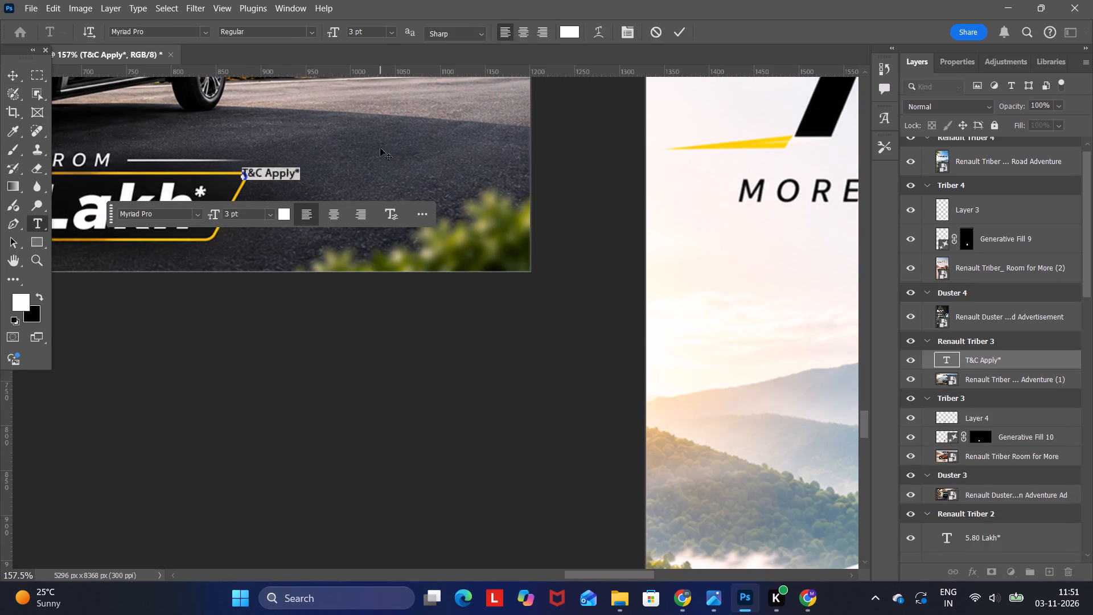
Move the pasted "T&C Apply*" text over the foliage in Renault Triber 3's bottom-right corner and set its size to 2 pt.
left_click_drag(286, 174, 491, 249)
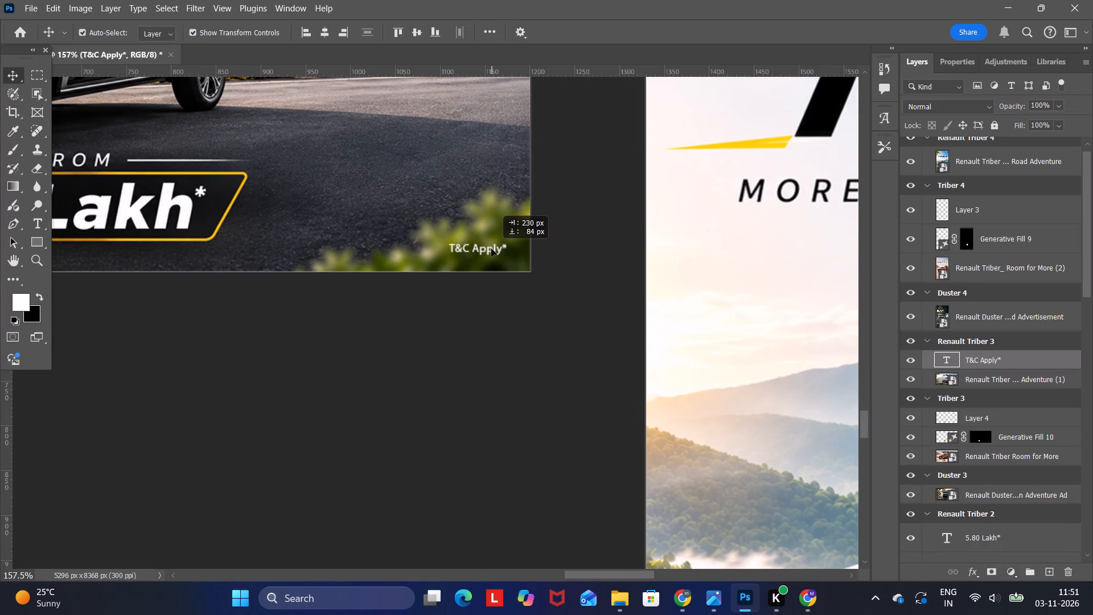
left_click_drag(491, 249, 494, 248)
left_click_drag(434, 290, 408, 294)
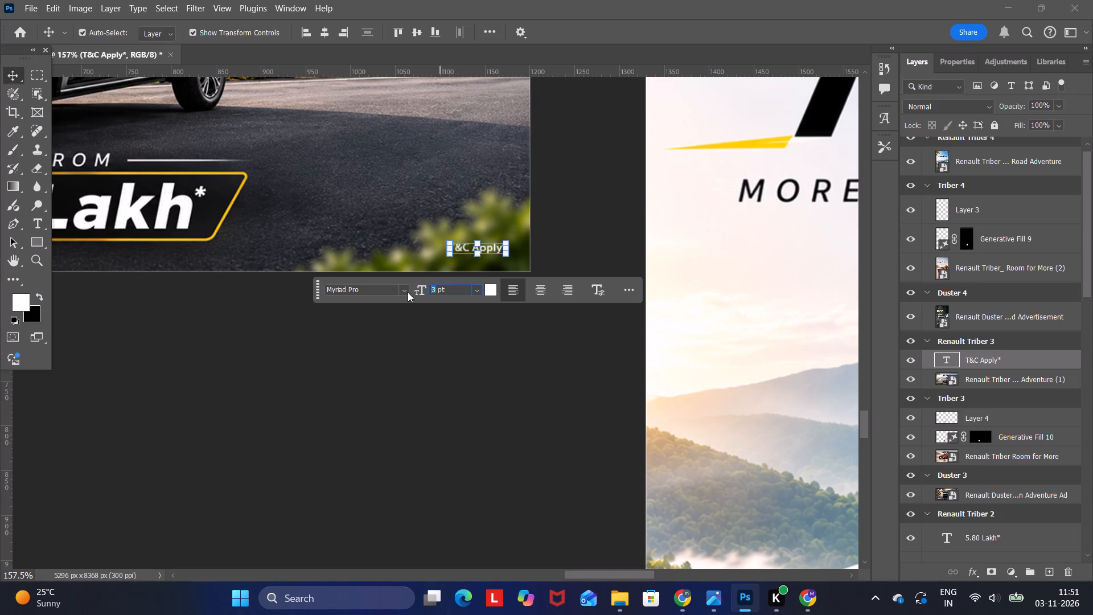
key("2")
key("Return")
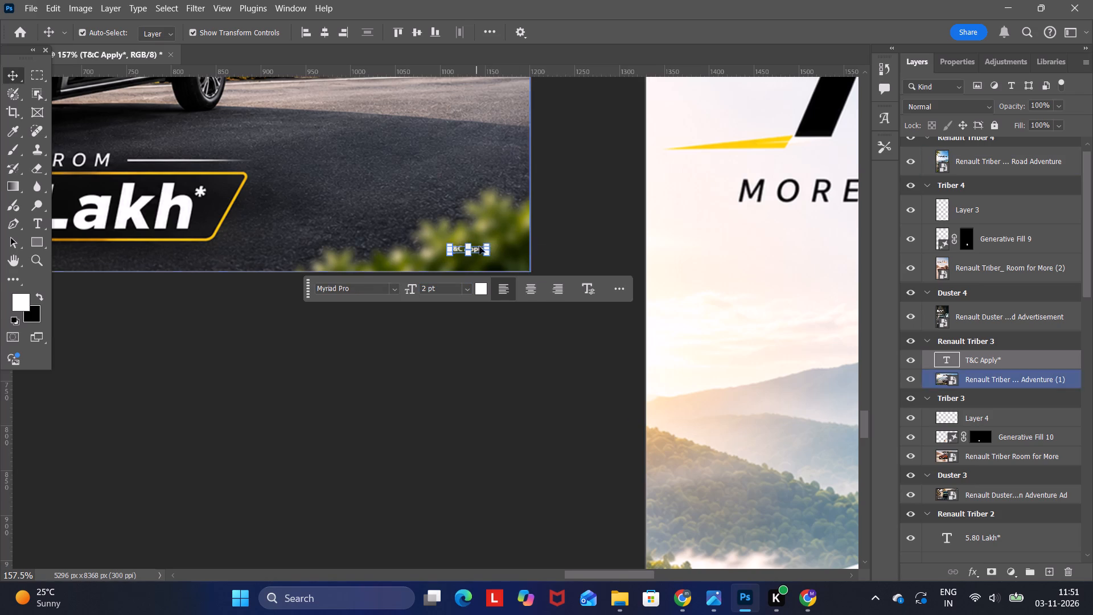
left_click_drag(476, 248, 496, 249)
left_click(554, 230)
Paste the "T&C Apply*" text into the Renault Triber 4 artboard, move it over the foliage in its bottom-right corner, and deselect it.
scroll(667, 433, "down", 7, "alt")
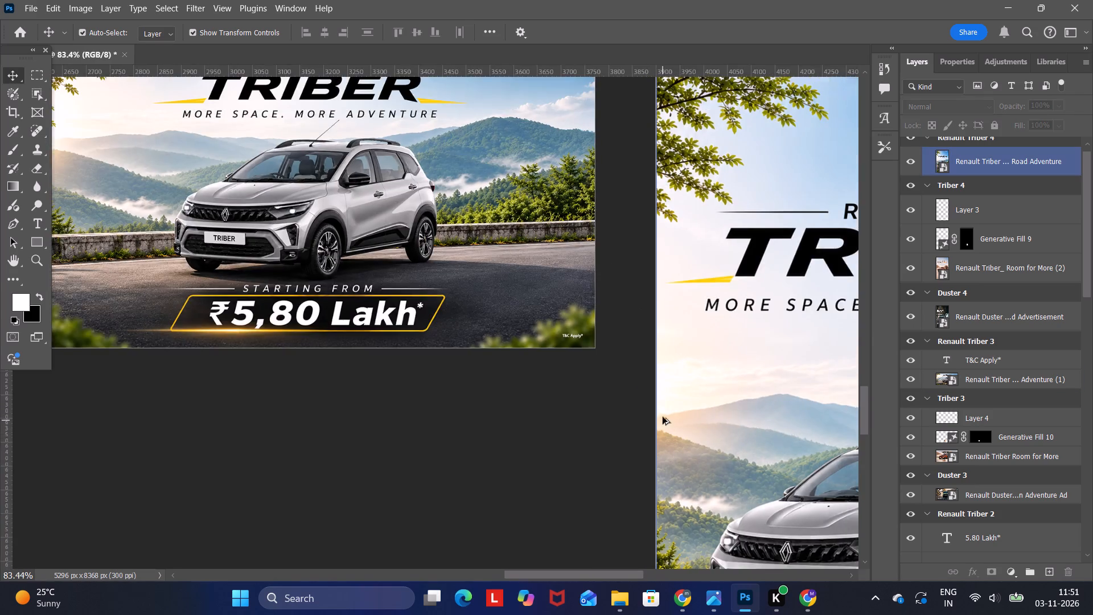
scroll(661, 416, "down", 8, "alt")
scroll(626, 449, "down", 18)
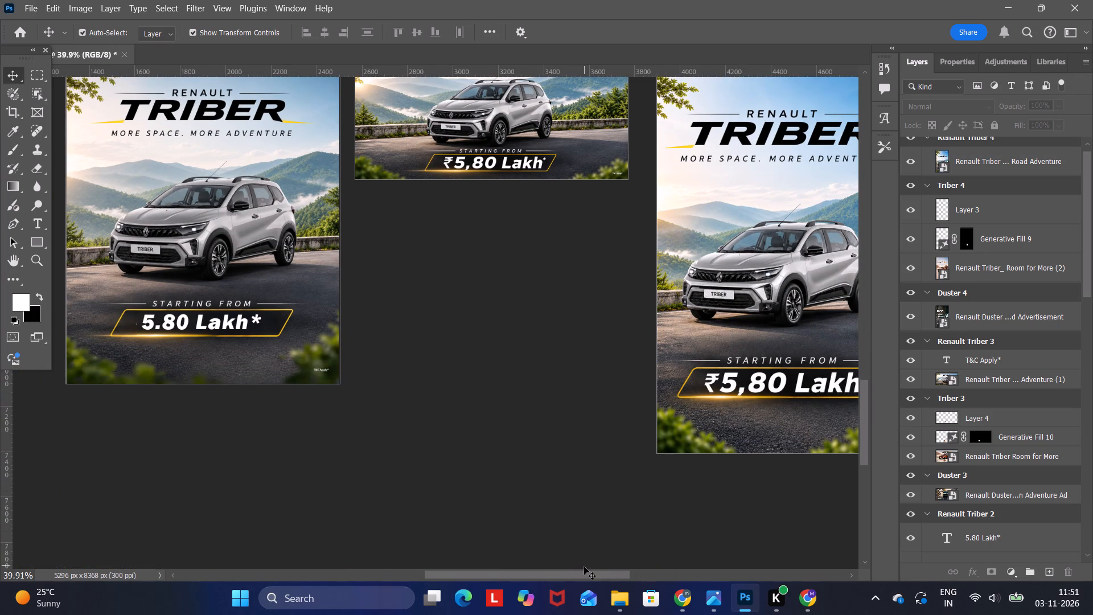
left_click_drag(585, 576, 638, 570)
left_click(614, 441)
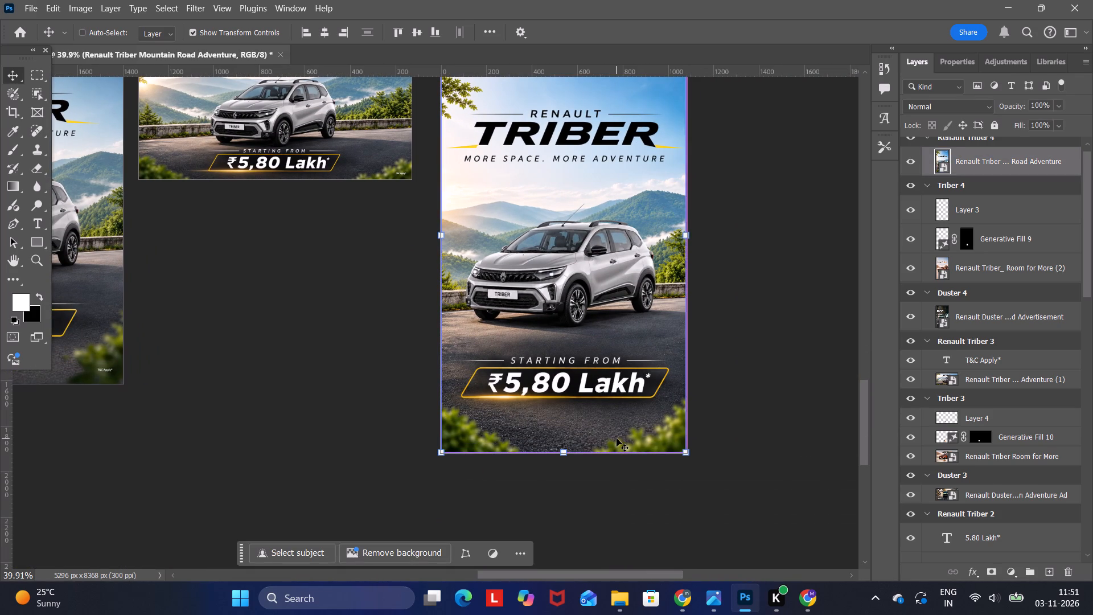
key("ctrl+v")
scroll(581, 299, "up", 6, "ctrl+alt")
left_click_drag(637, 225, 688, 298)
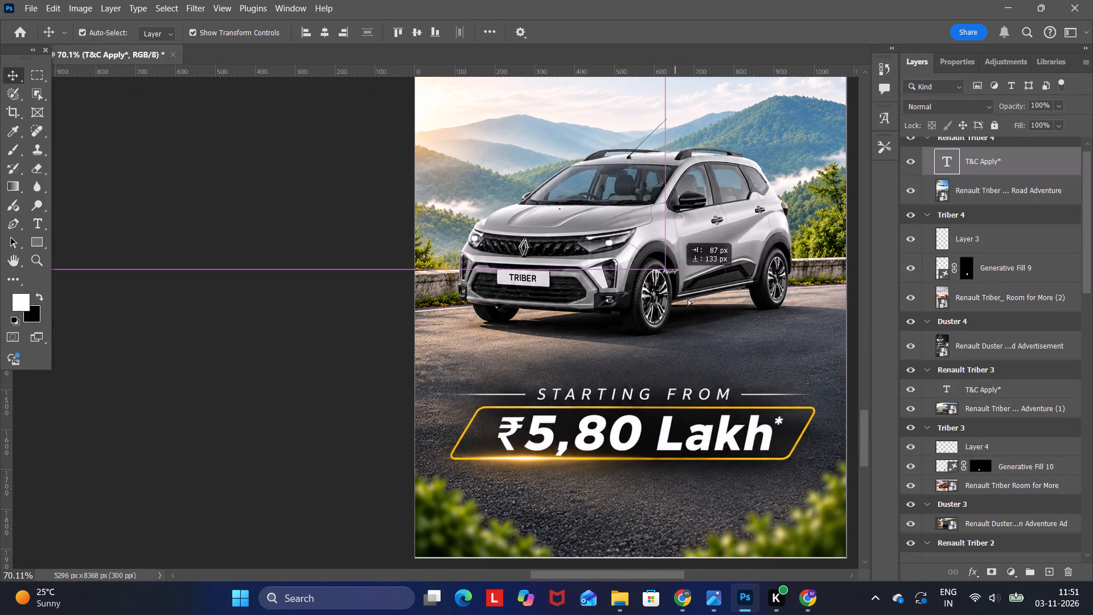
left_click_drag(688, 298, 825, 538)
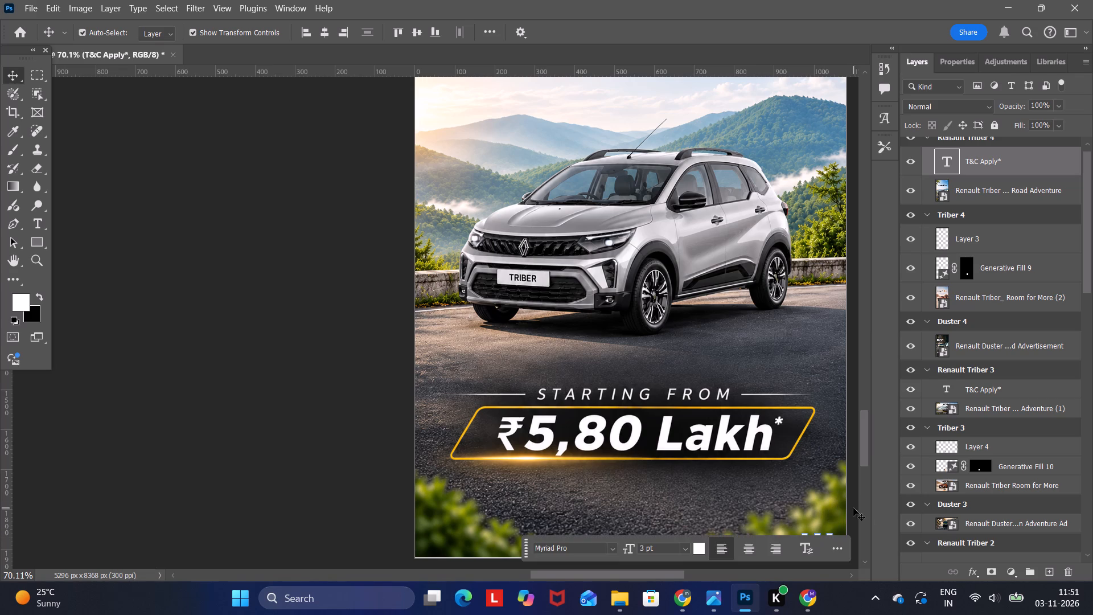
left_click(857, 499)
Review the Duster, Triber and Renault Triber artboards, examining the Triber 4 layout up close.
scroll(760, 449, "down", 8, "alt")
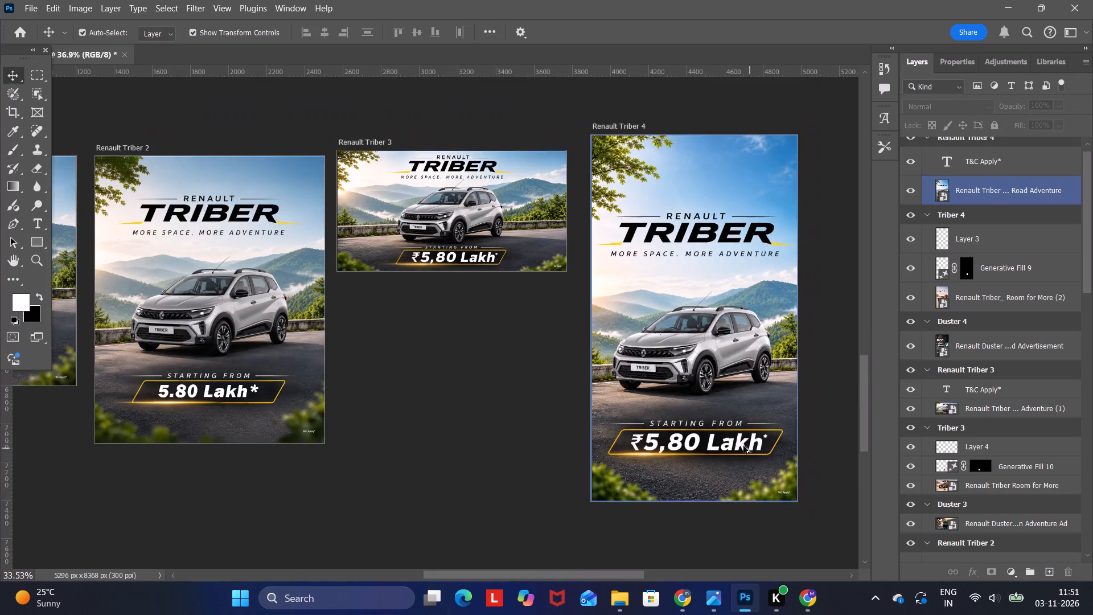
scroll(701, 420, "down", 9, "alt")
scroll(535, 407, "up", 6)
scroll(533, 407, "up", 18)
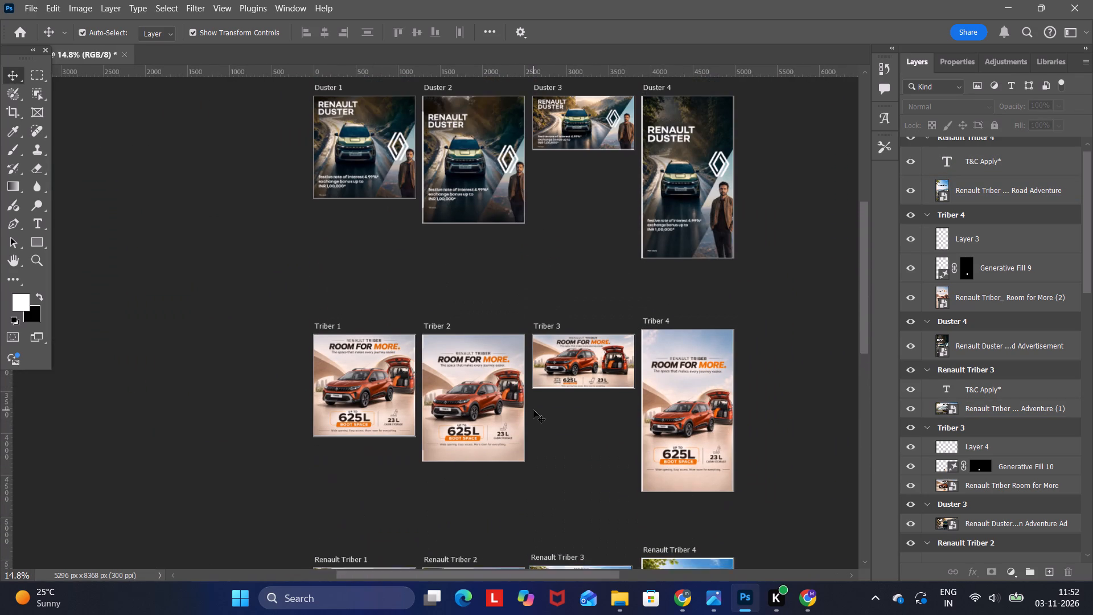
scroll(746, 468, "up", 12, "alt")
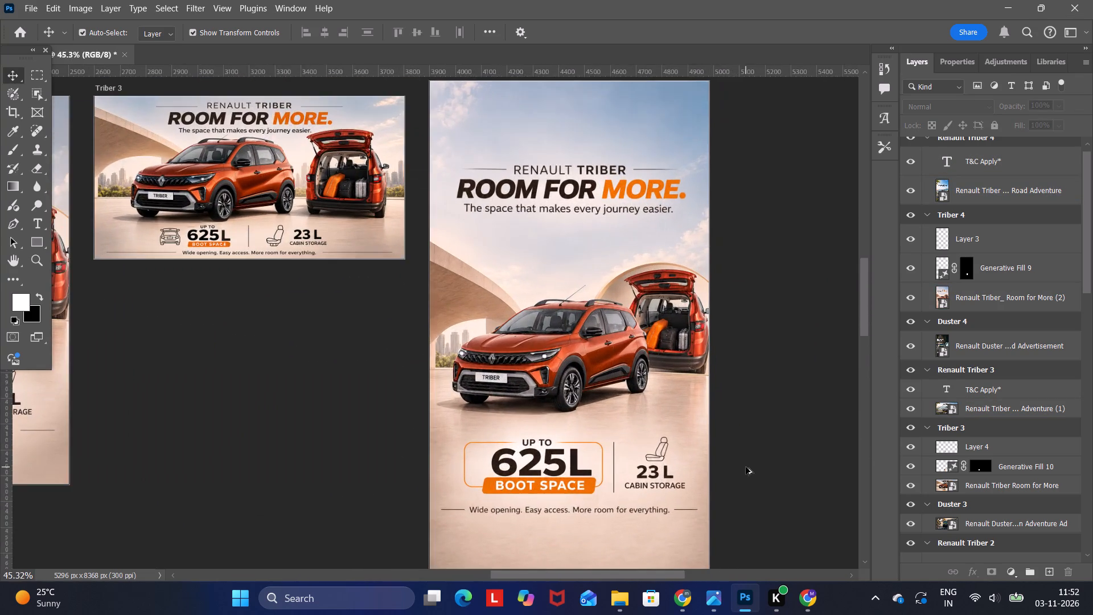
scroll(746, 467, "up", 2, "alt")
scroll(742, 464, "down", 8)
scroll(737, 456, "down", 17, "alt")
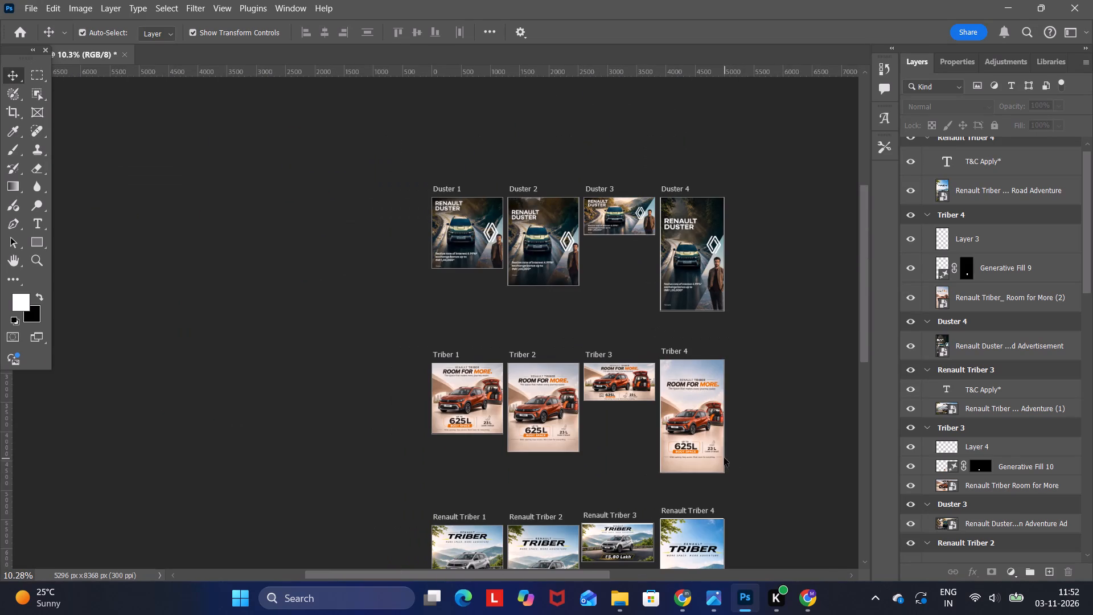
scroll(721, 450, "down", 7)
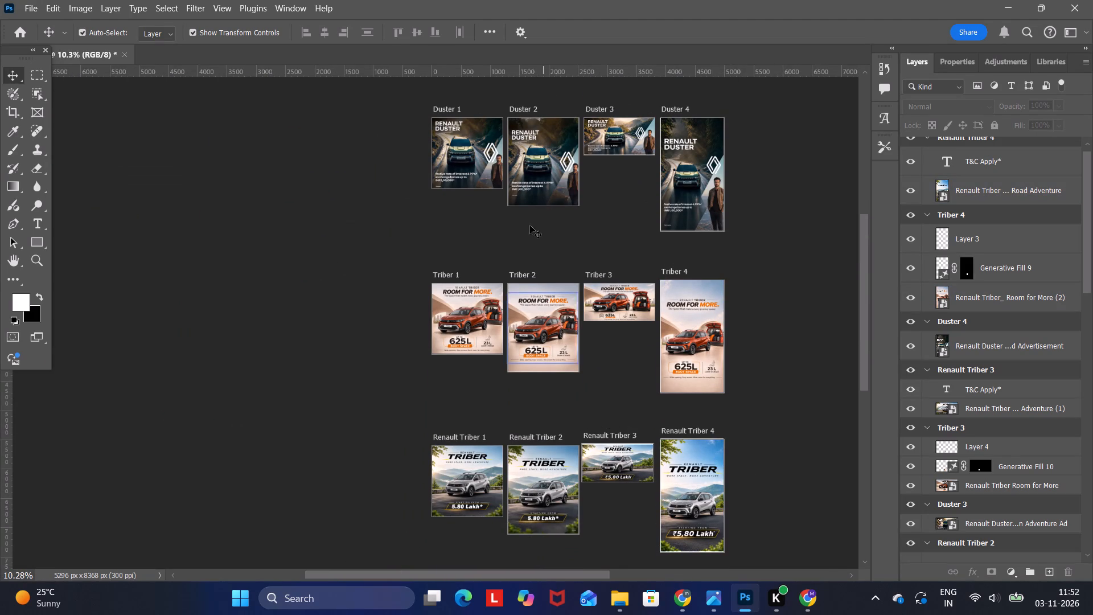
Export all the Duster, Triber and Renault Triber artboards as PNG at 1x into a new Desktop folder named Renault.
left_click(24, 0)
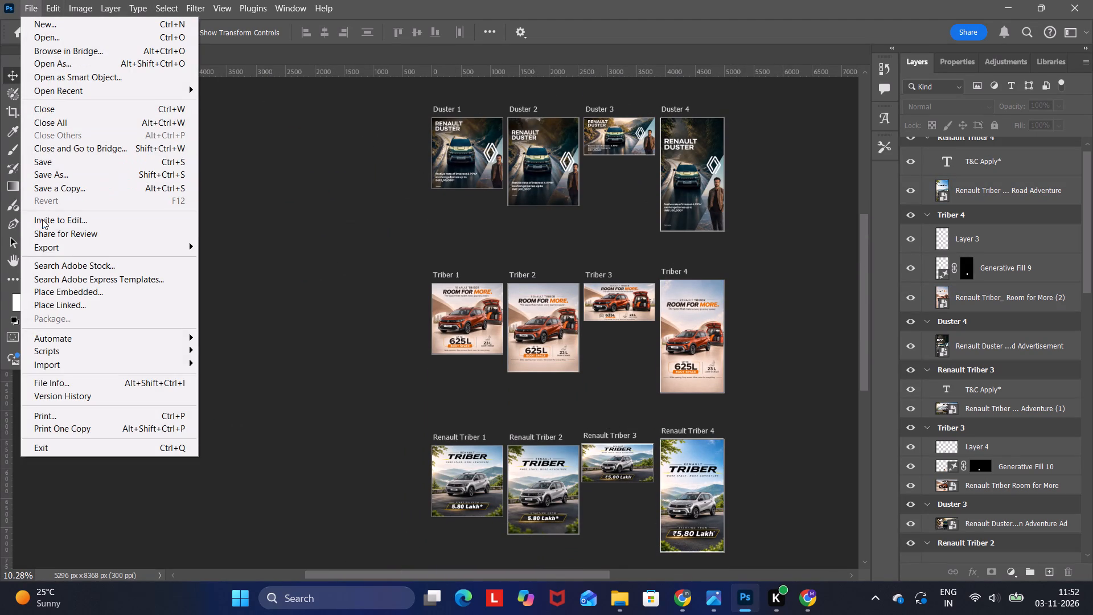
left_click(42, 244)
left_click(286, 260)
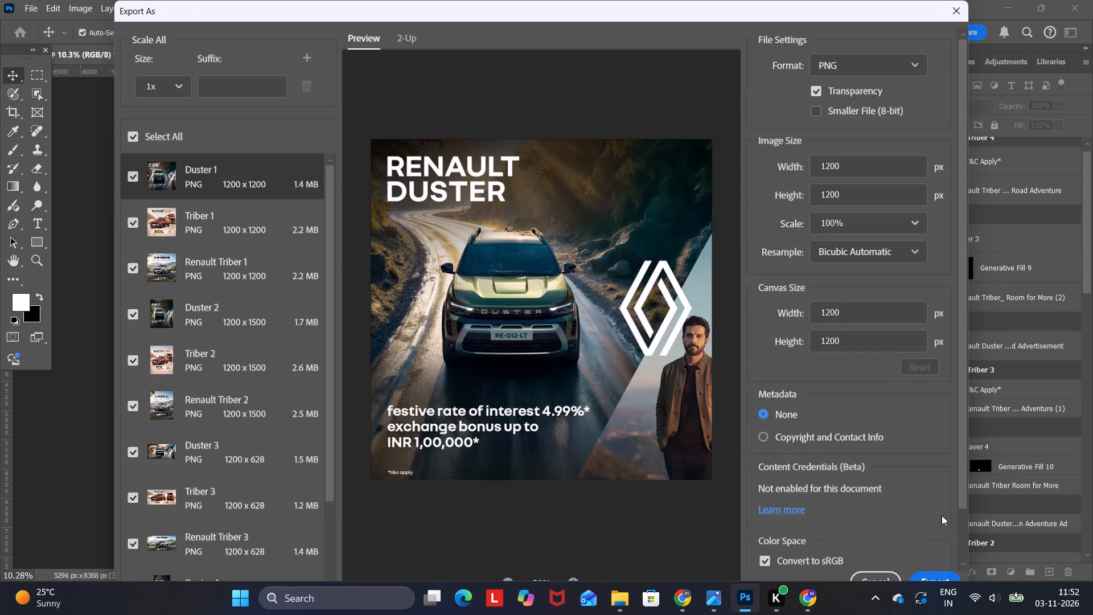
left_click(928, 575)
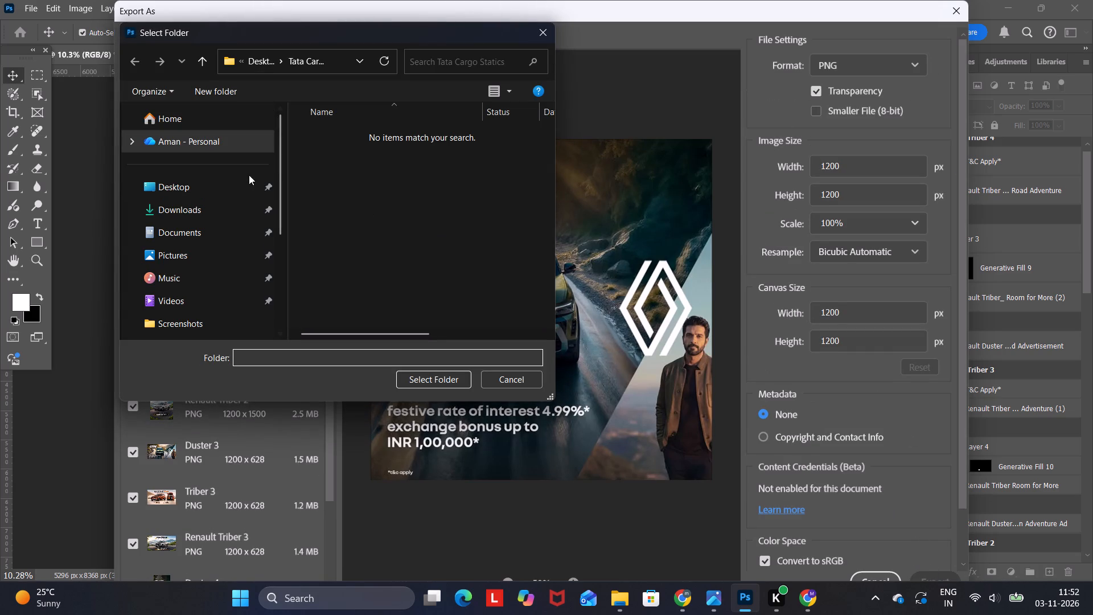
left_click(198, 180)
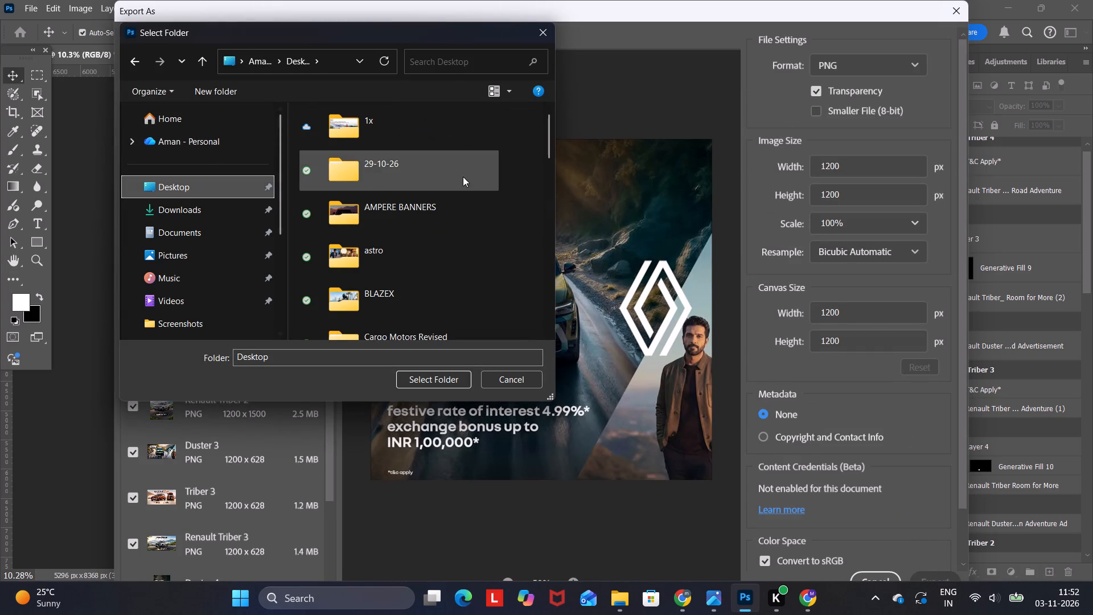
right_click(500, 173)
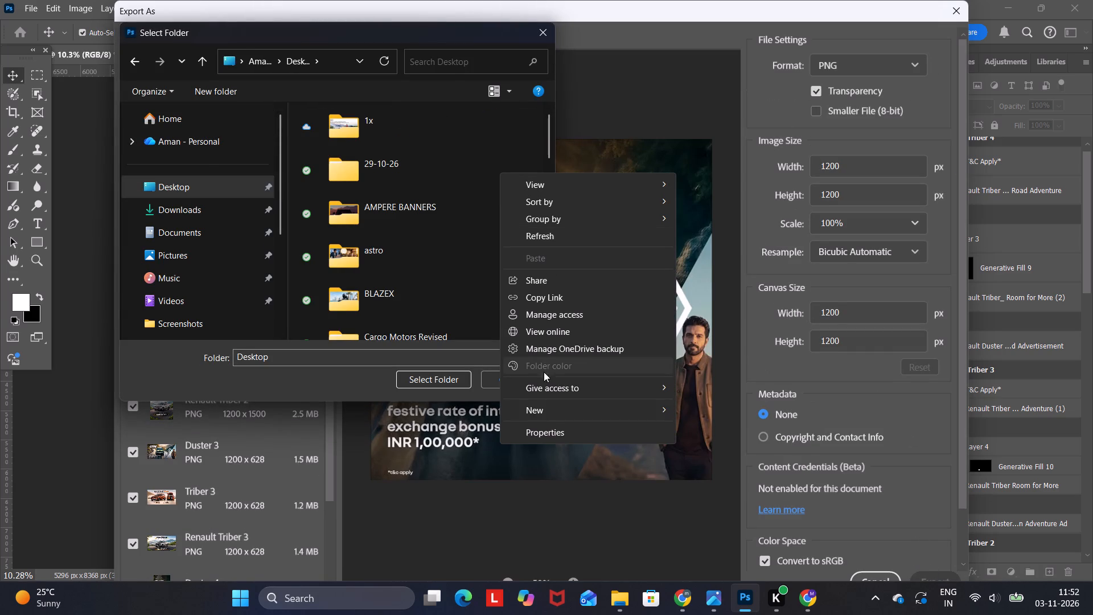
left_click(693, 411)
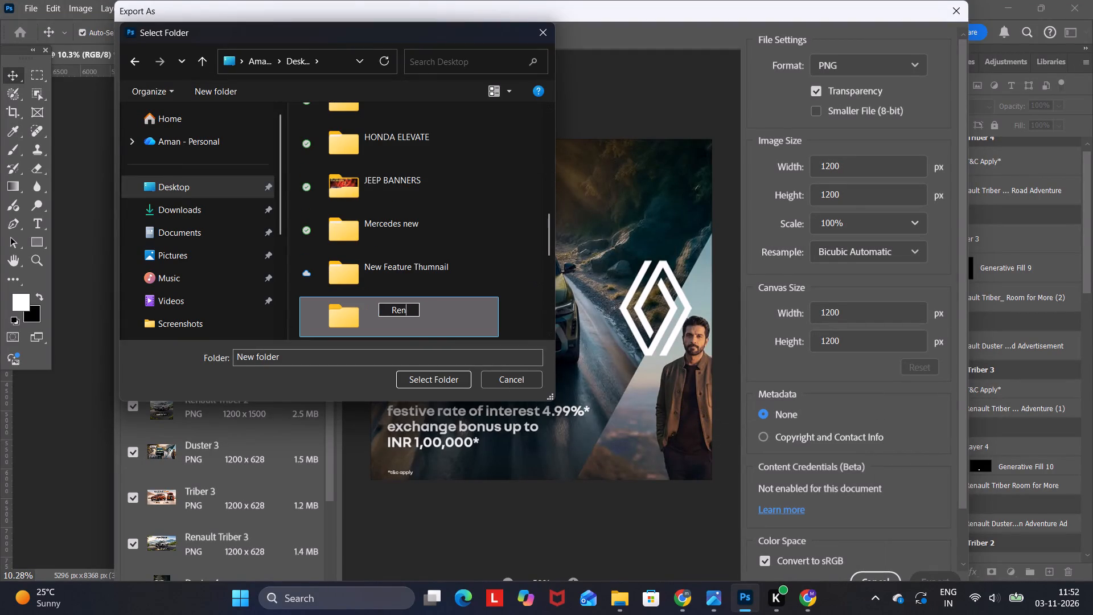
key("BackSpace")
key("BackSpace")
type("lt")
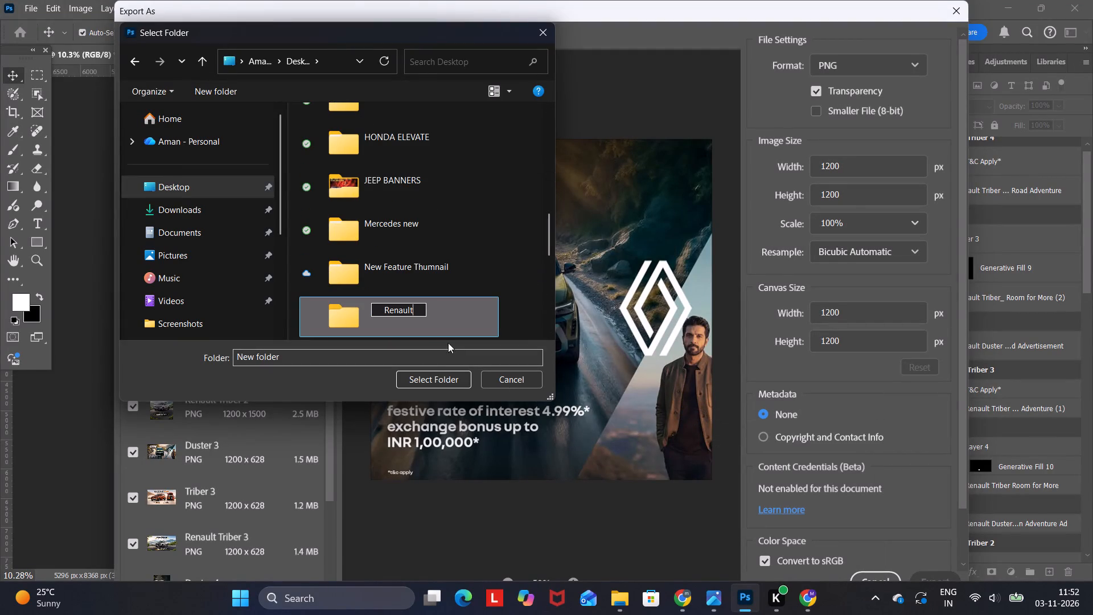
left_click(417, 321)
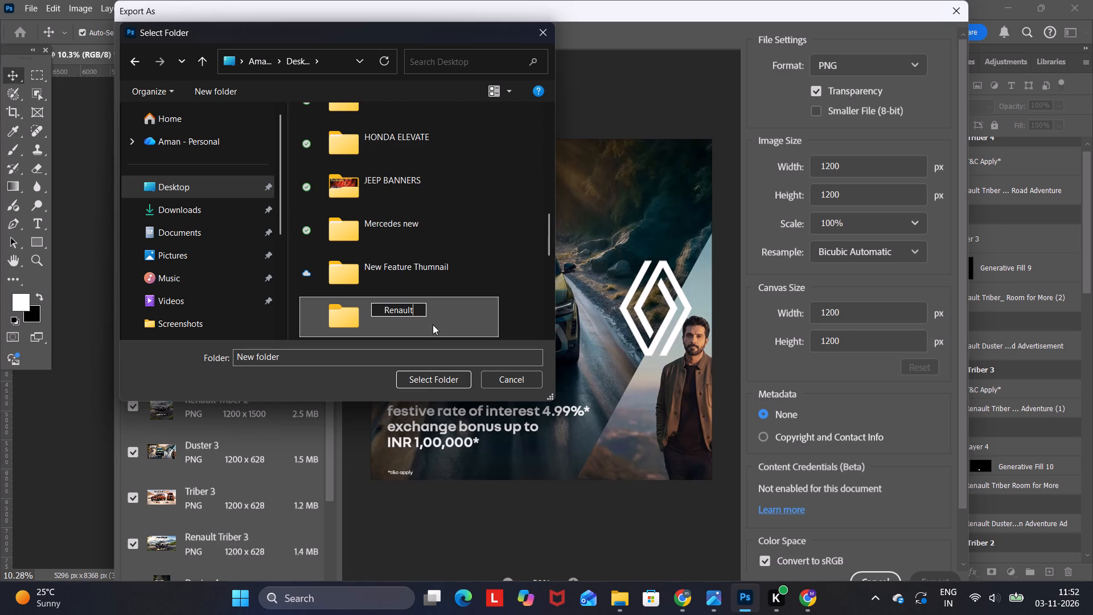
left_click(420, 377)
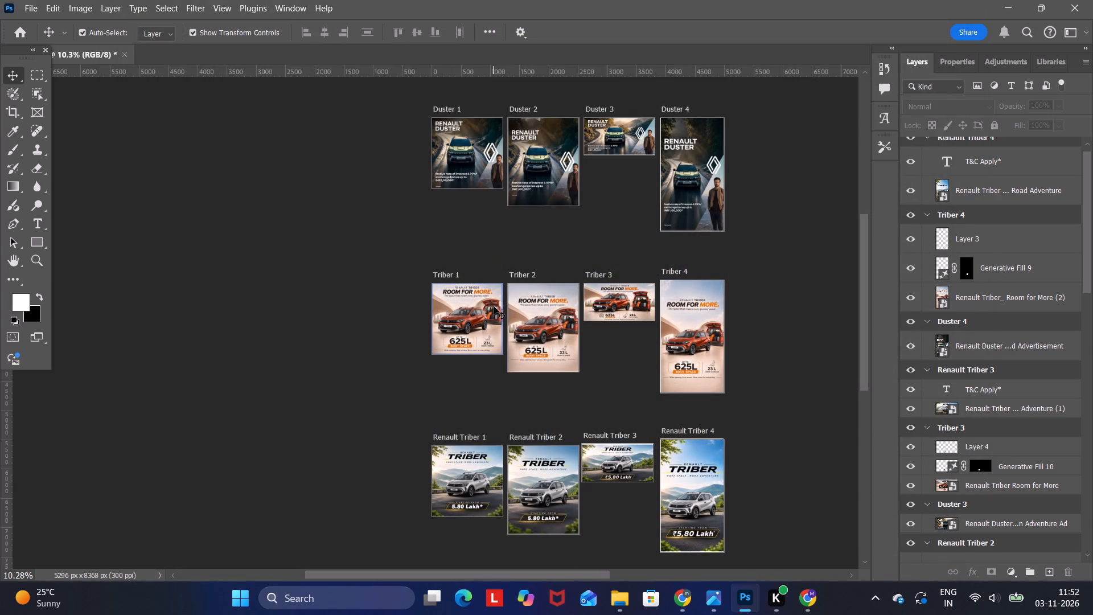
Inspect the Triber "Room for More" artboards up close and look over the Renault Triber artboards.
scroll(511, 328, "up", 15, "alt")
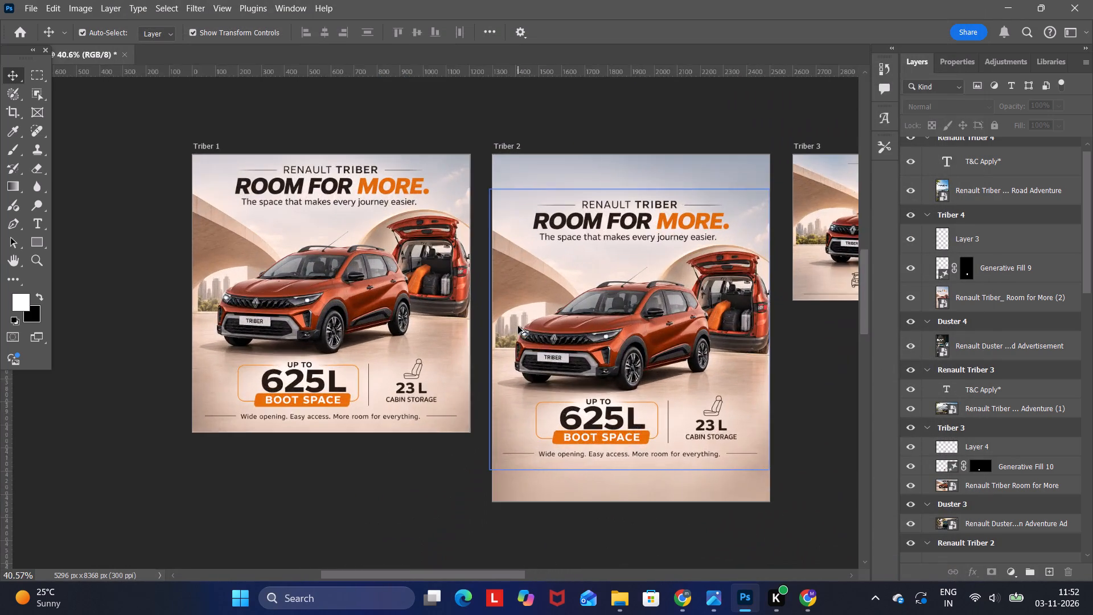
scroll(518, 326, "up", 5, "alt")
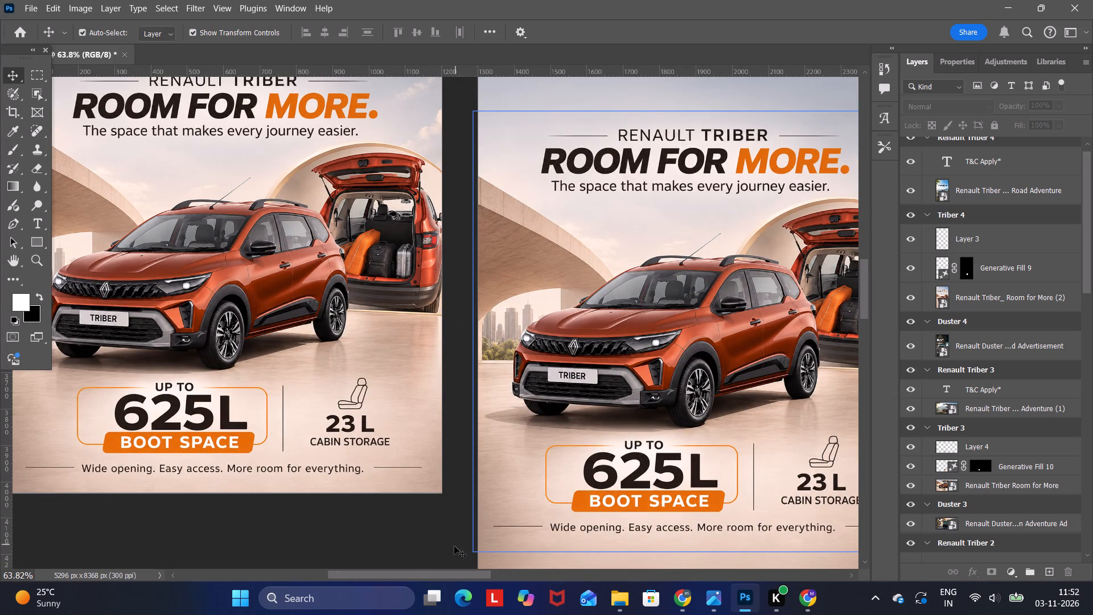
left_click_drag(426, 572, 509, 571)
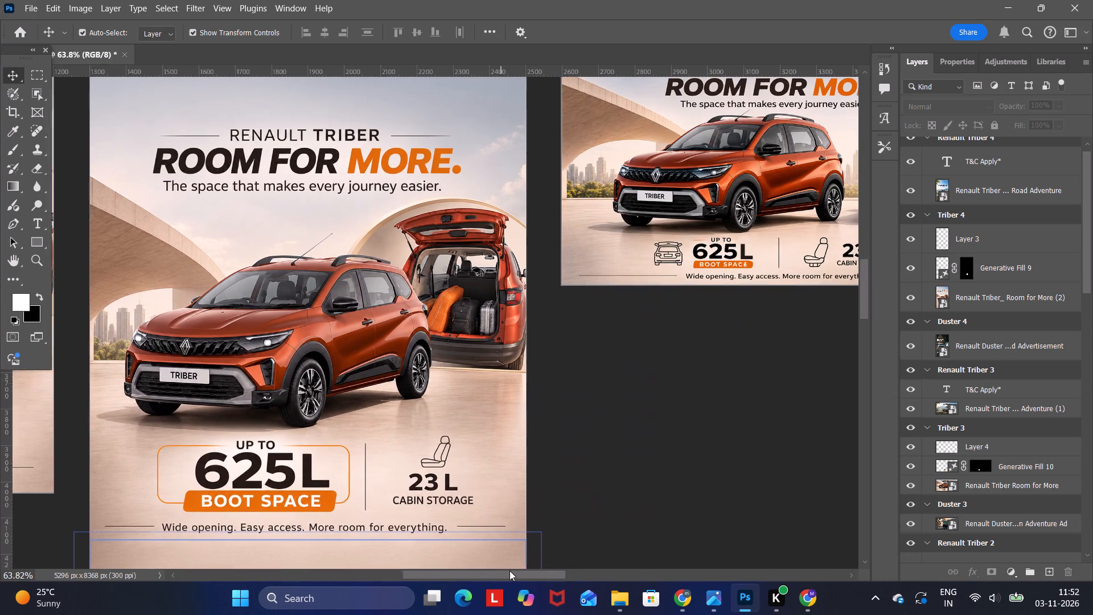
left_click_drag(509, 571, 619, 559)
scroll(614, 487, "down", 9)
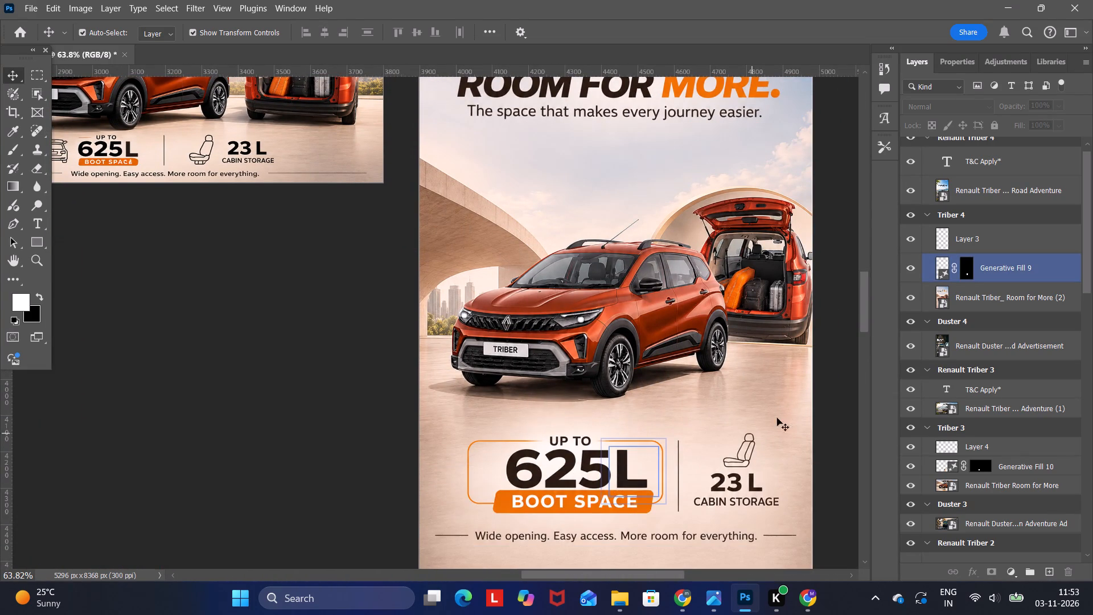
scroll(754, 405, "down", 9)
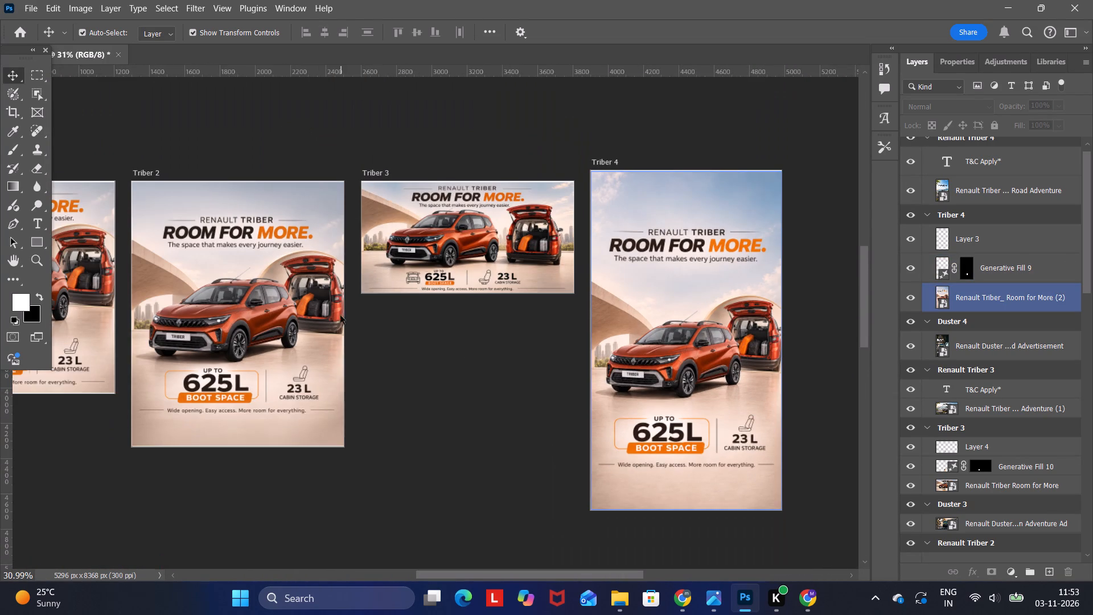
scroll(340, 315, "up", 12)
scroll(339, 318, "up", 7, "alt")
scroll(337, 325, "down", 11, "alt")
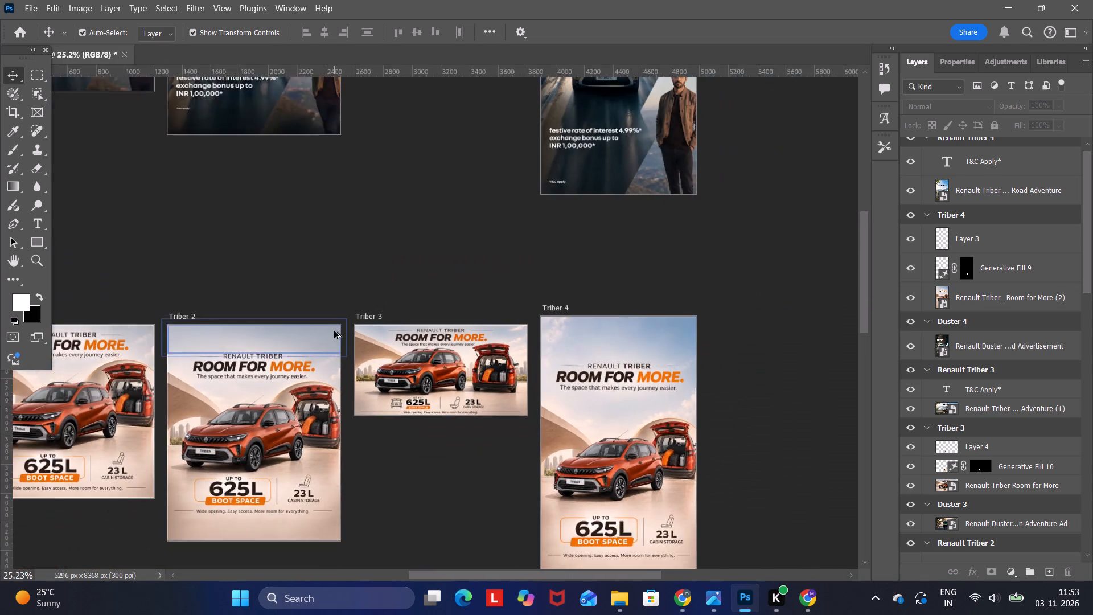
scroll(334, 331, "down", 1, "alt")
scroll(331, 331, "up", 11)
scroll(331, 331, "down", 20)
scroll(331, 331, "down", 3)
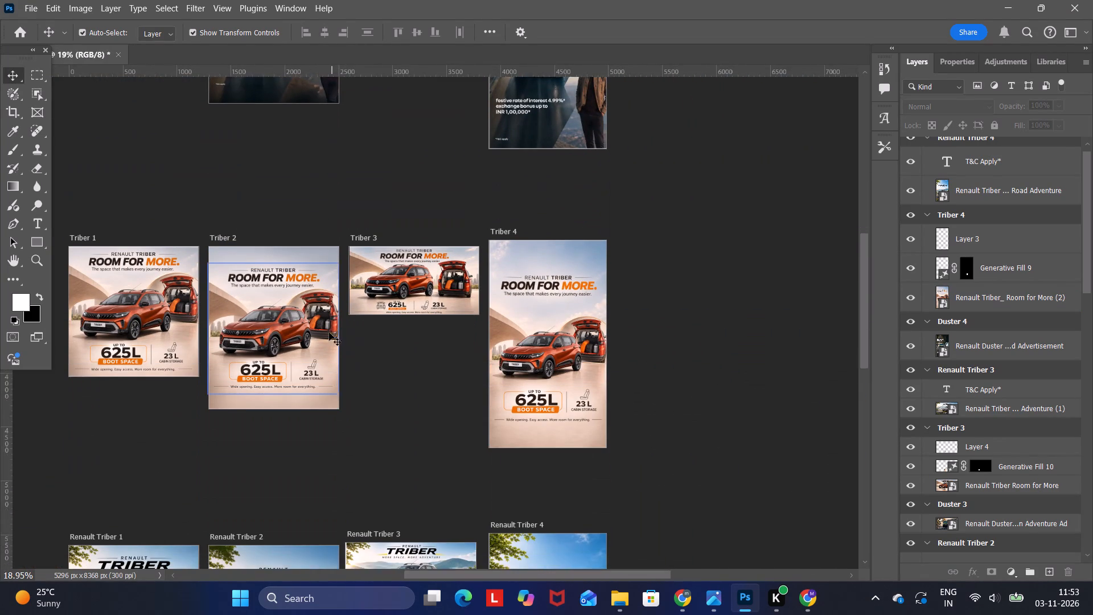
scroll(329, 333, "down", 18)
scroll(328, 335, "down", 12)
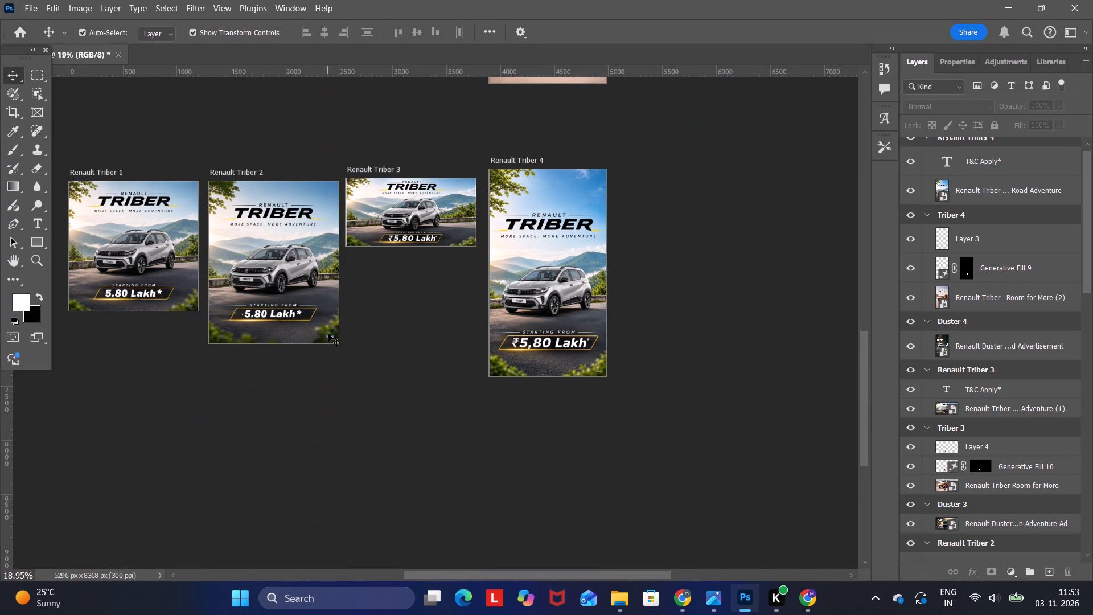
scroll(328, 334, "down", 6)
scroll(324, 338, "up", 1)
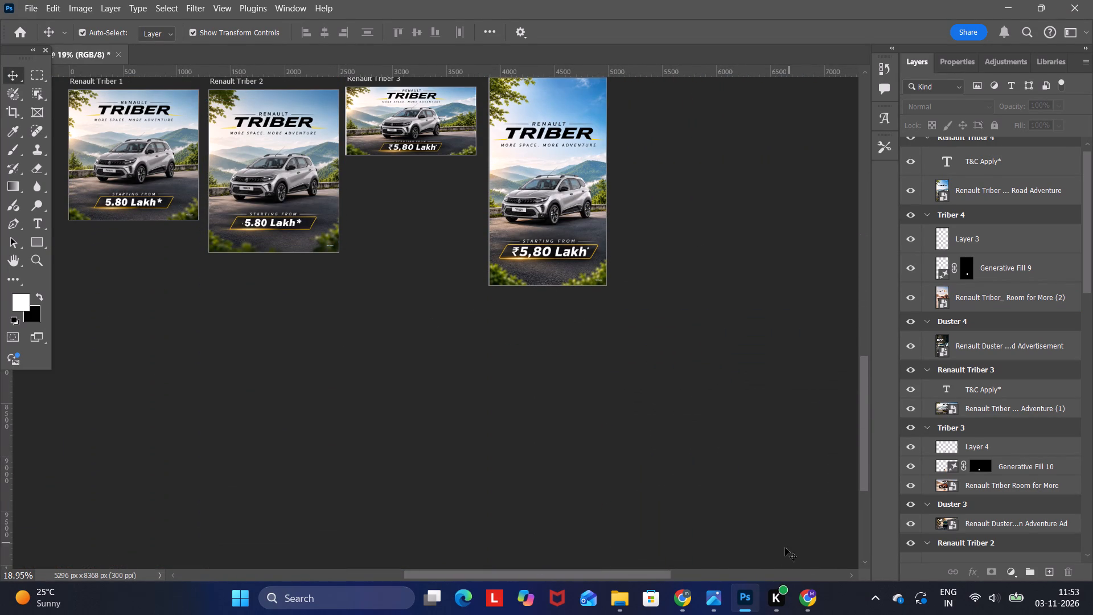